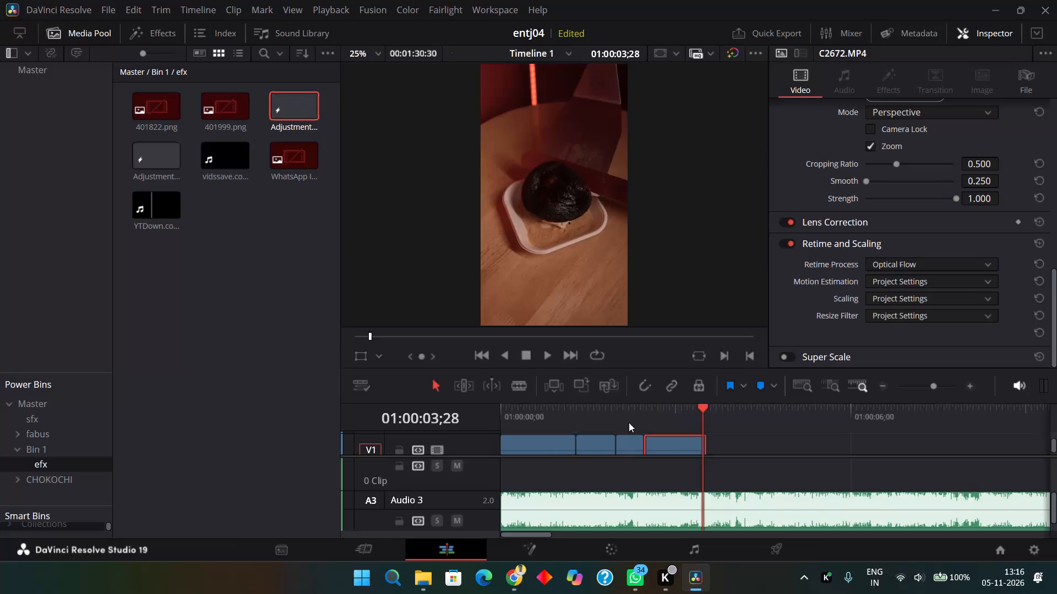
Play back the opening clips of the timeline from the start to the end of clip C2672.
drag(631, 417, 187, 372)
key(space)
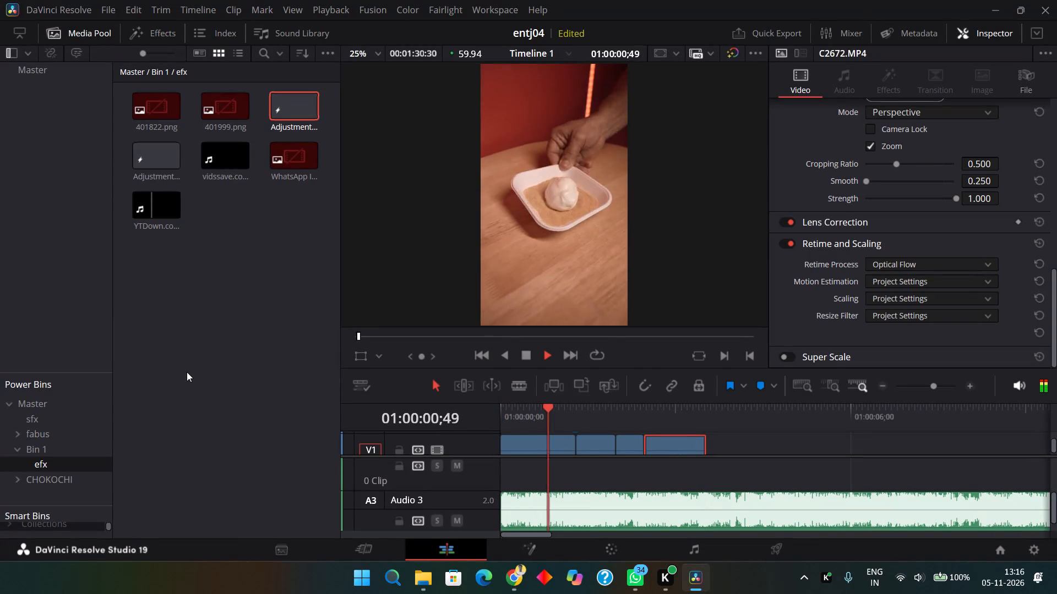
key(space)
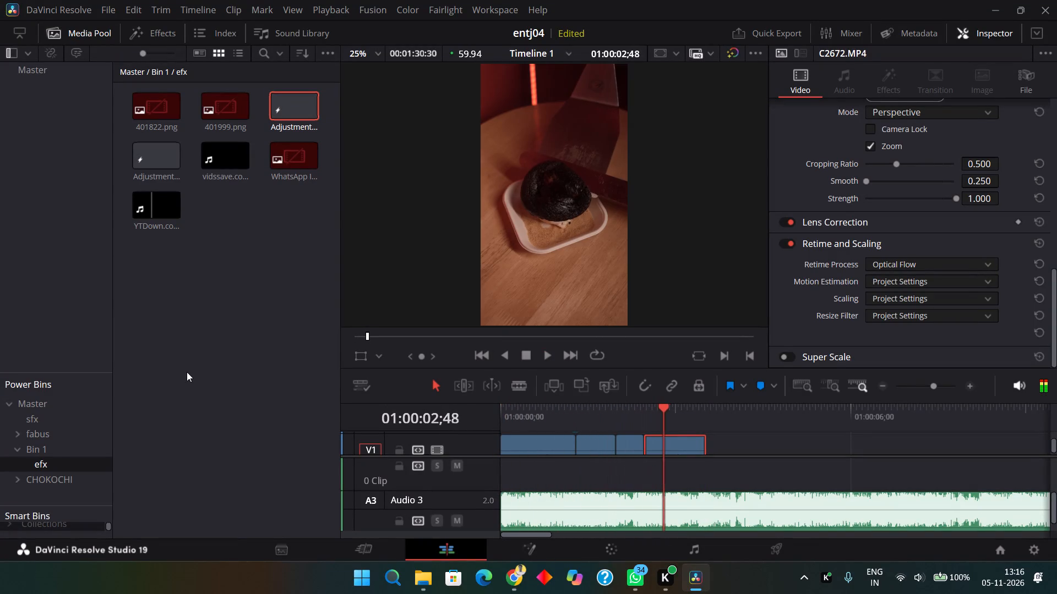
key(space)
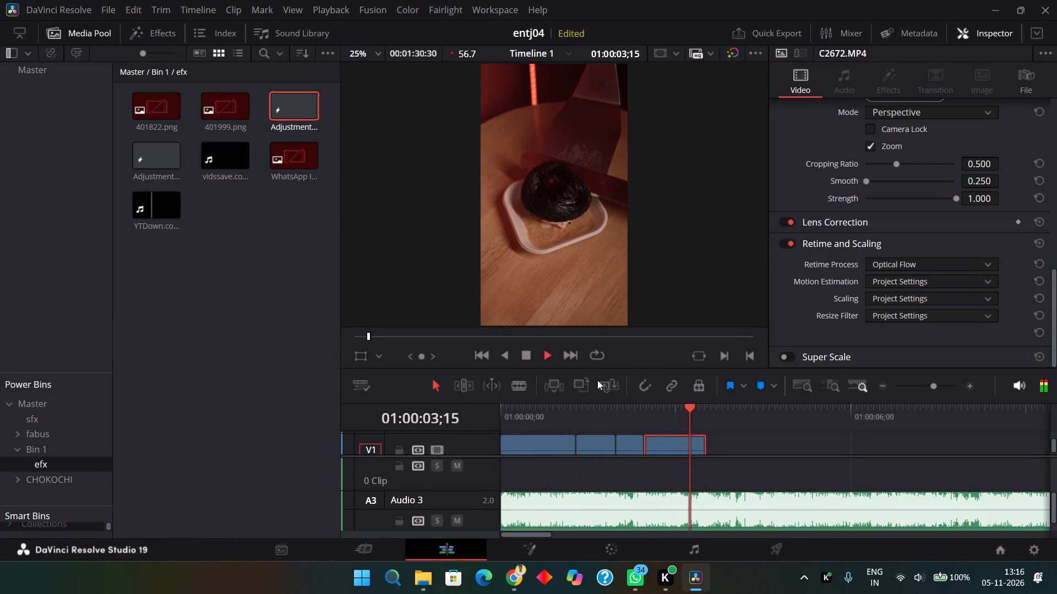
key(space)
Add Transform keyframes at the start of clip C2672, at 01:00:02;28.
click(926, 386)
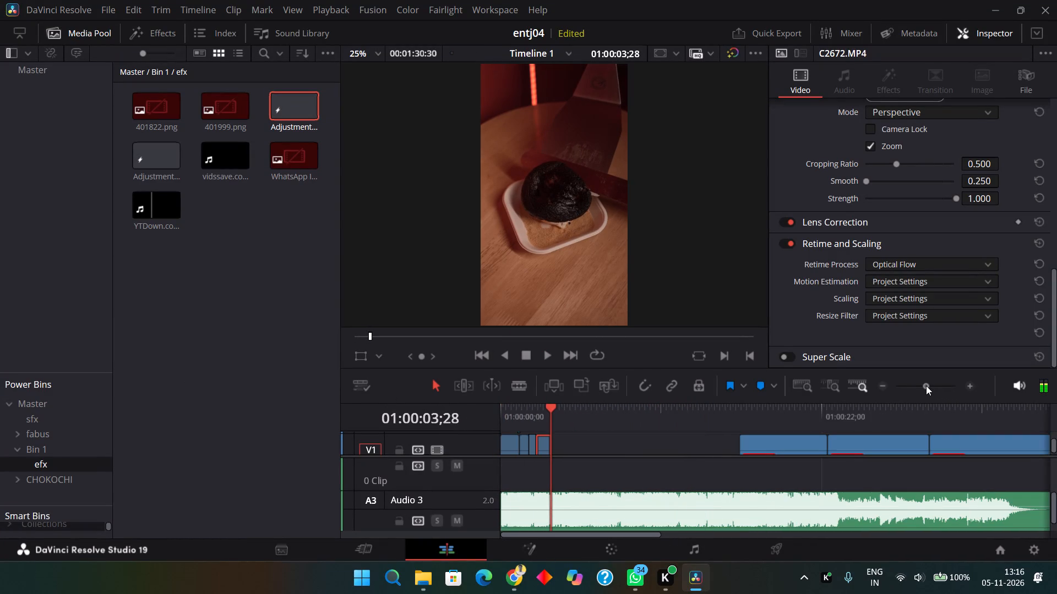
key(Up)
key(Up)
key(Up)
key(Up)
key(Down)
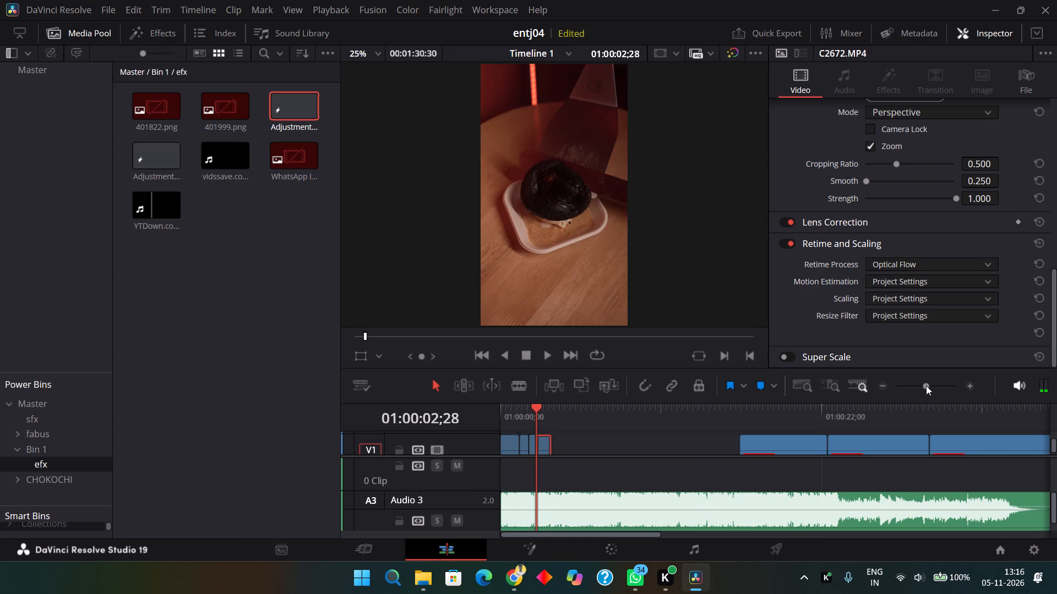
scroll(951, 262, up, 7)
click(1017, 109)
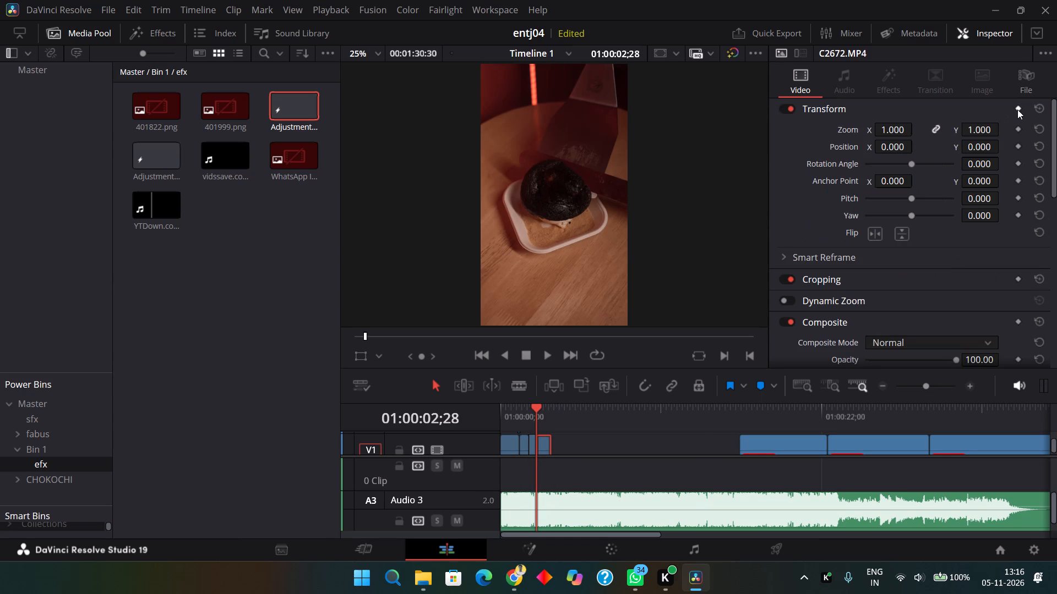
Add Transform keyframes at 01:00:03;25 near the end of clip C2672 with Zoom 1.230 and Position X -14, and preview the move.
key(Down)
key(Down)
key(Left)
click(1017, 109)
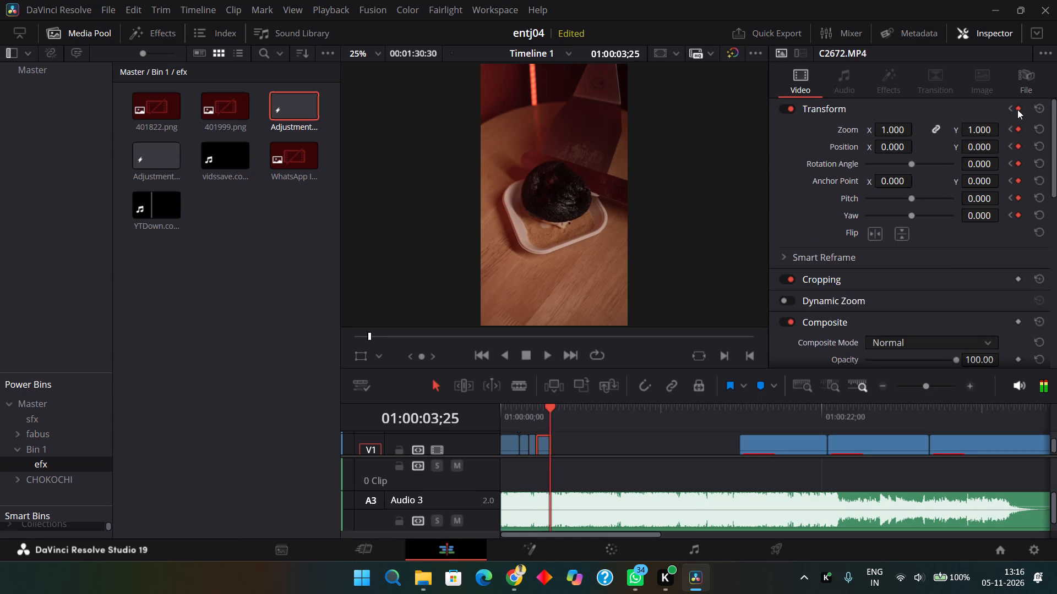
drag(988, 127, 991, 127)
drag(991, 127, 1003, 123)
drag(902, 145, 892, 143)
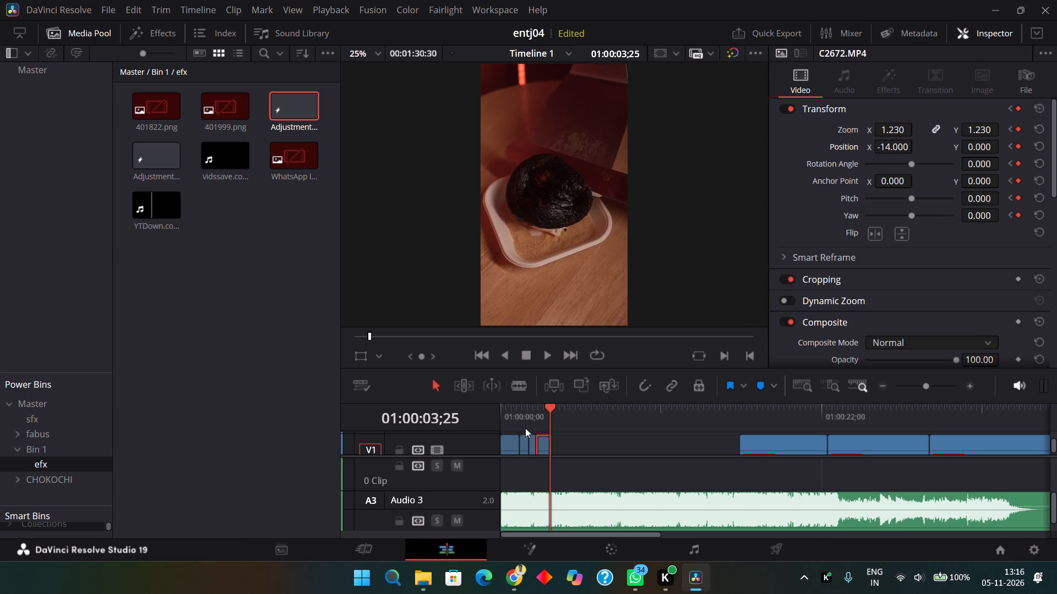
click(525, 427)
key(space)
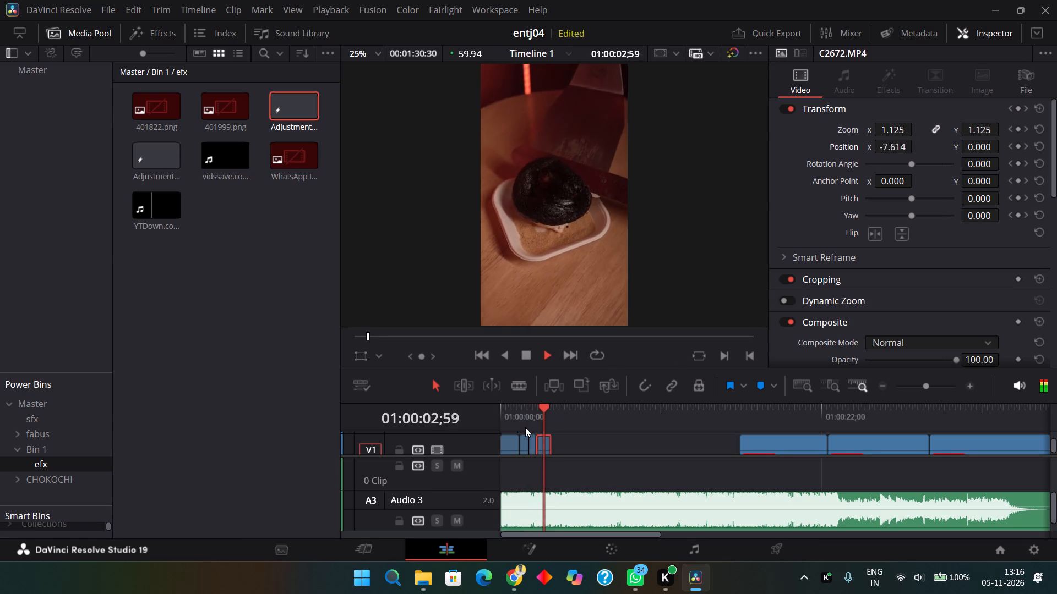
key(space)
Close the gap after clip C2672 by moving the three following V1 clips directly up against it.
drag(713, 434, 939, 449)
key(ctrl+shift+comma)
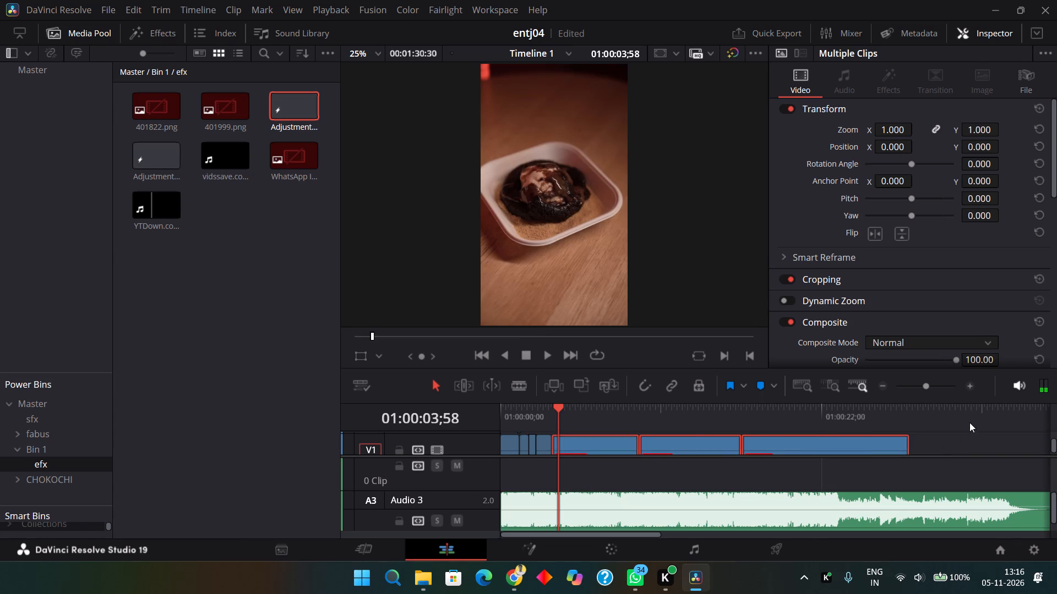
Play across the join after clip C2672 and skim the three moved clips towards 01:00:24;36.
click(936, 387)
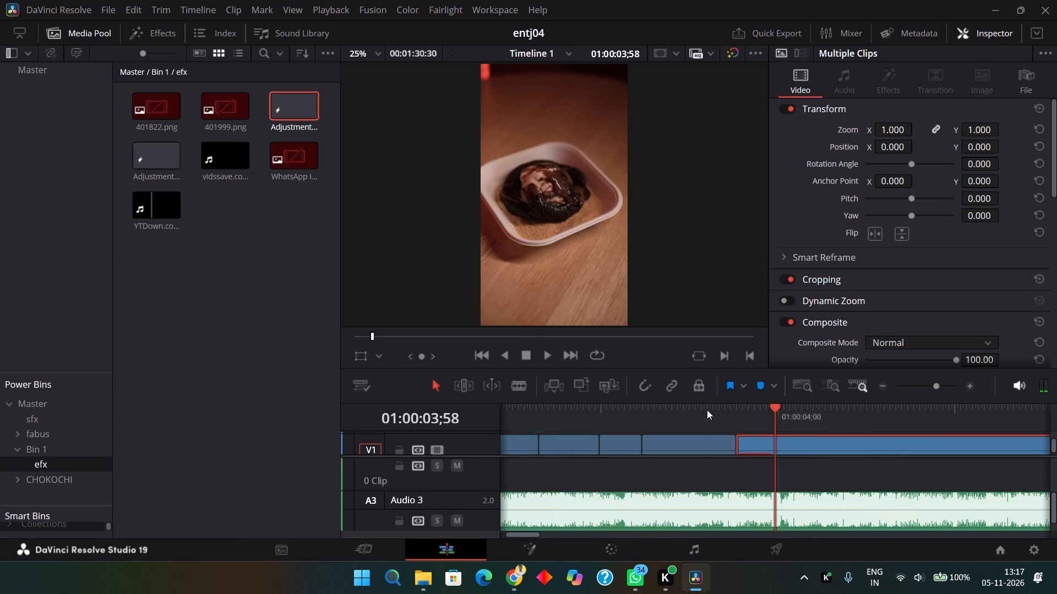
click(706, 410)
key(space)
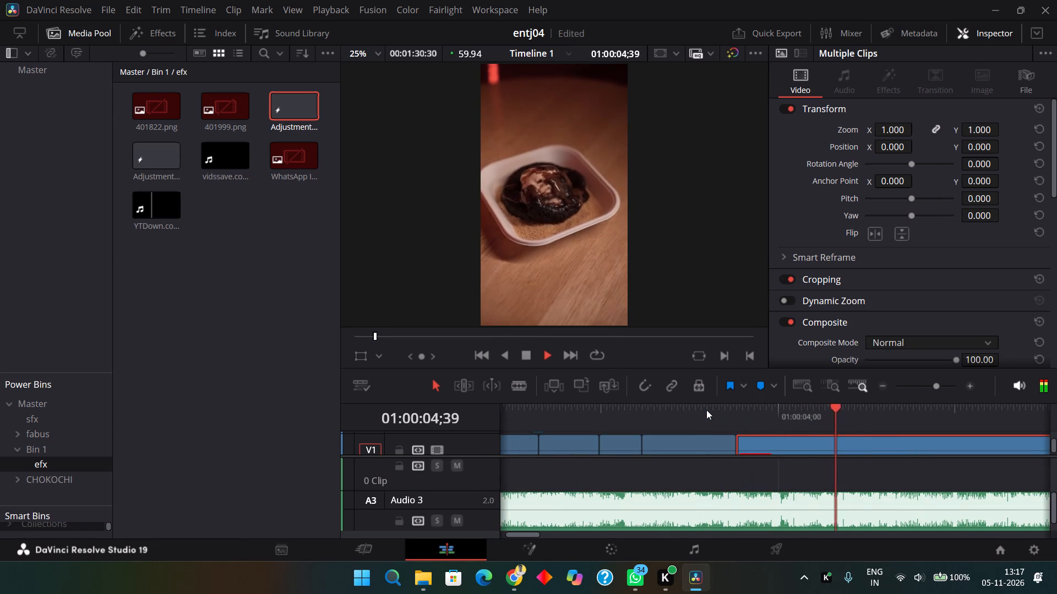
key(space)
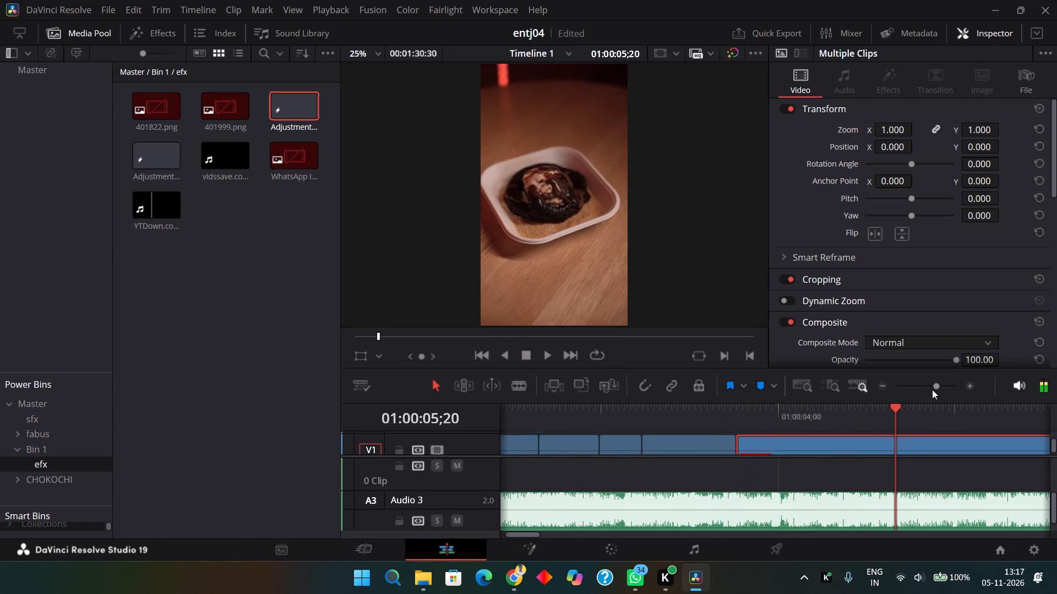
click(931, 383)
drag(920, 384, 636, 422)
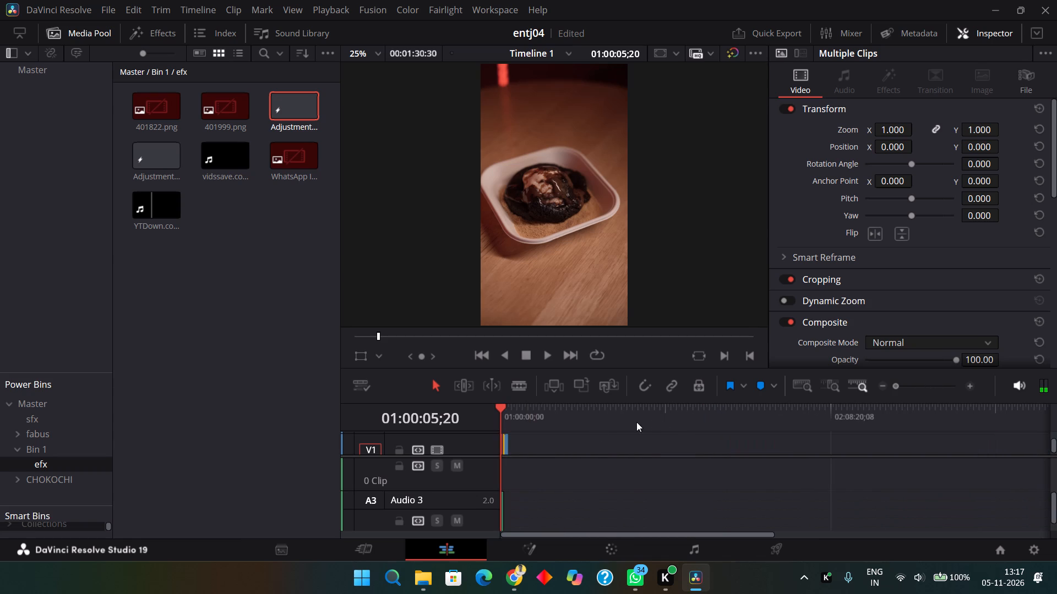
drag(636, 422, 936, 415)
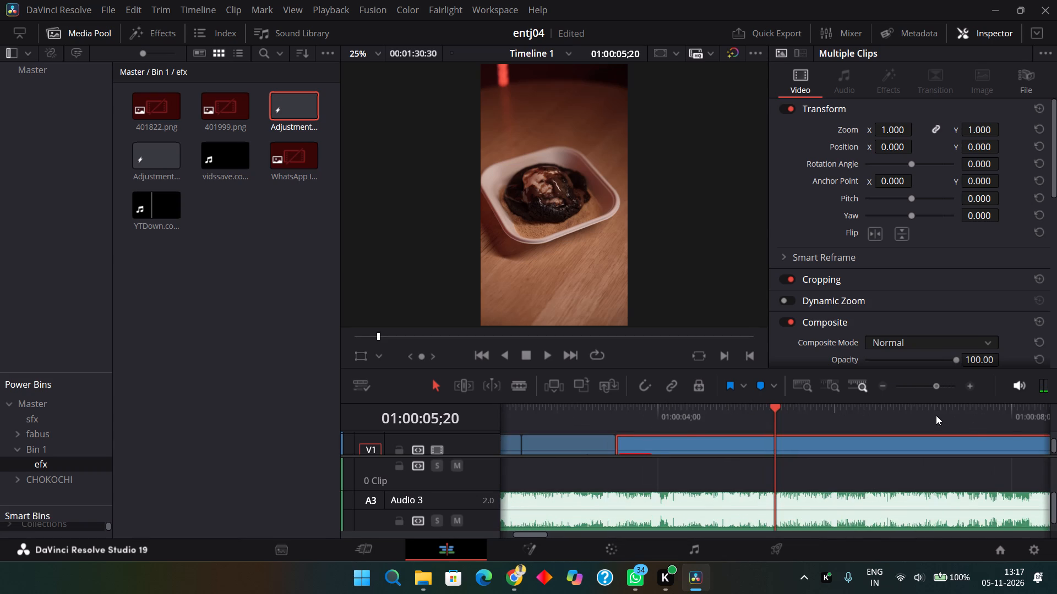
drag(936, 415, 926, 416)
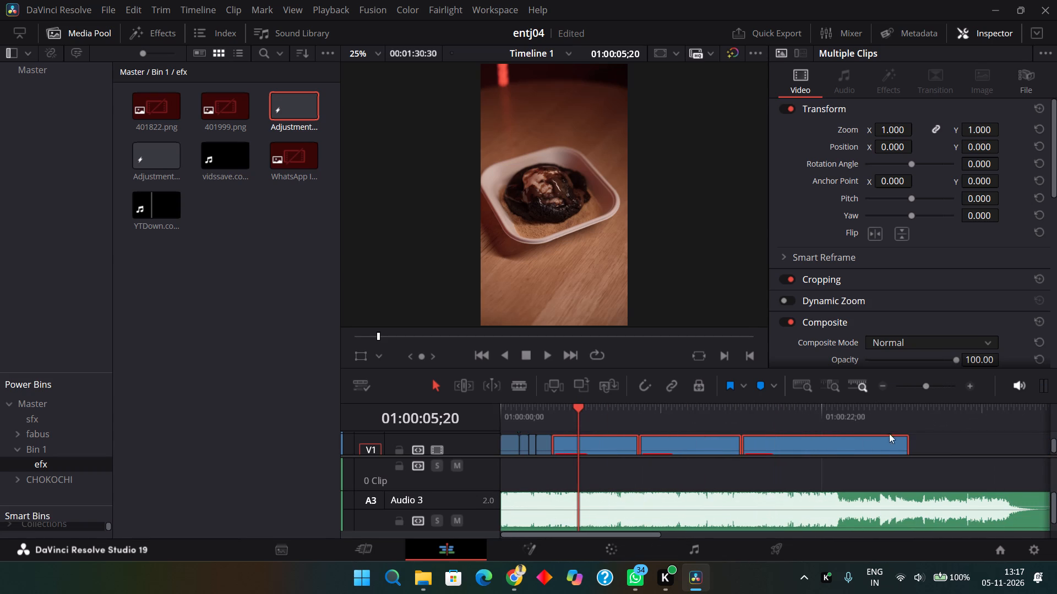
double_click(839, 453)
click(818, 465)
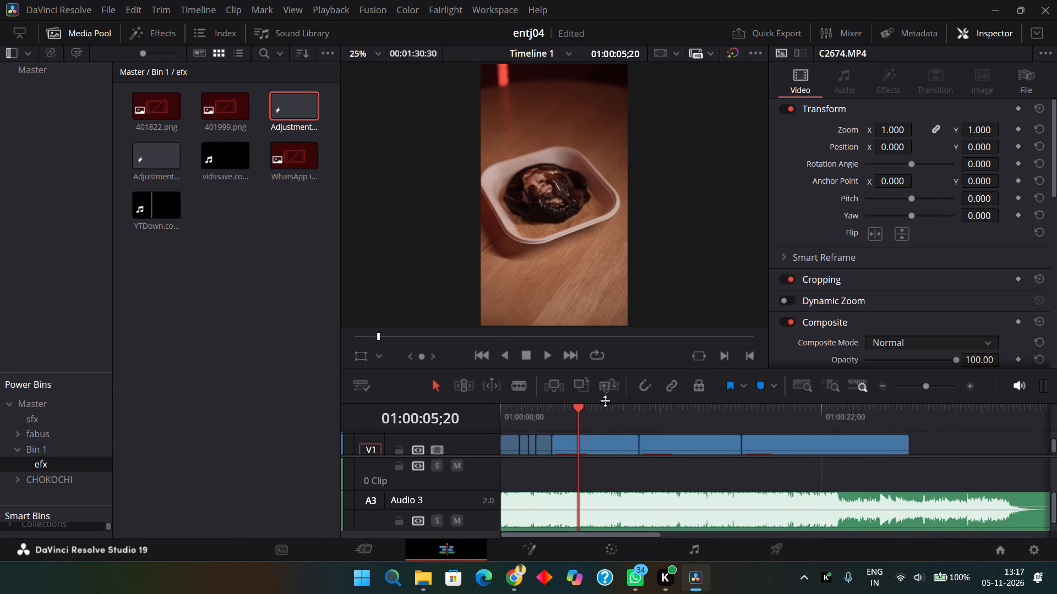
drag(607, 412, 860, 424)
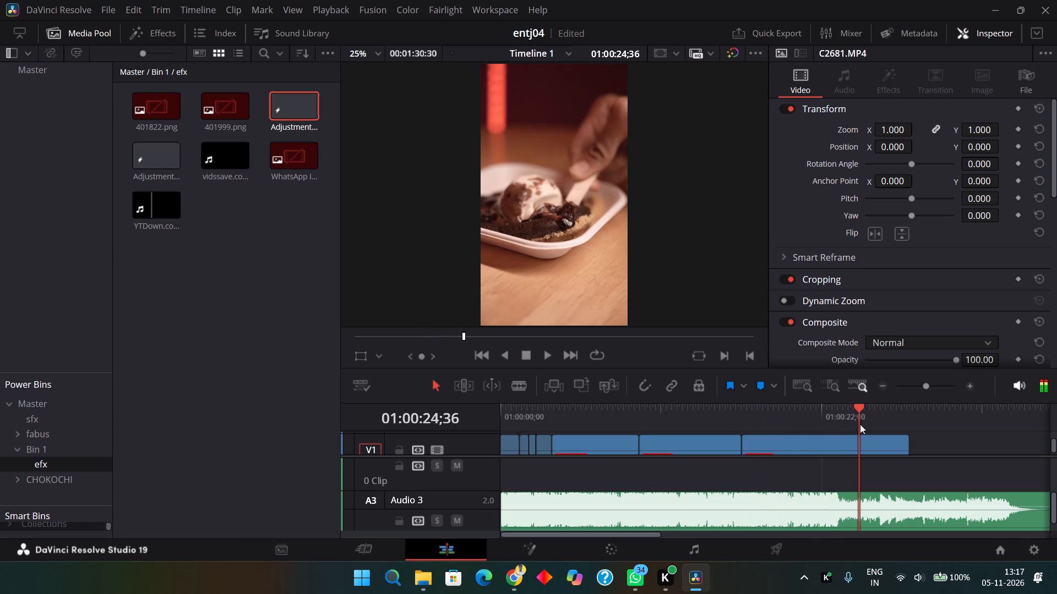
Move the orange clip C2661 earlier on V1 so it sits directly after clip C2672.
click(914, 386)
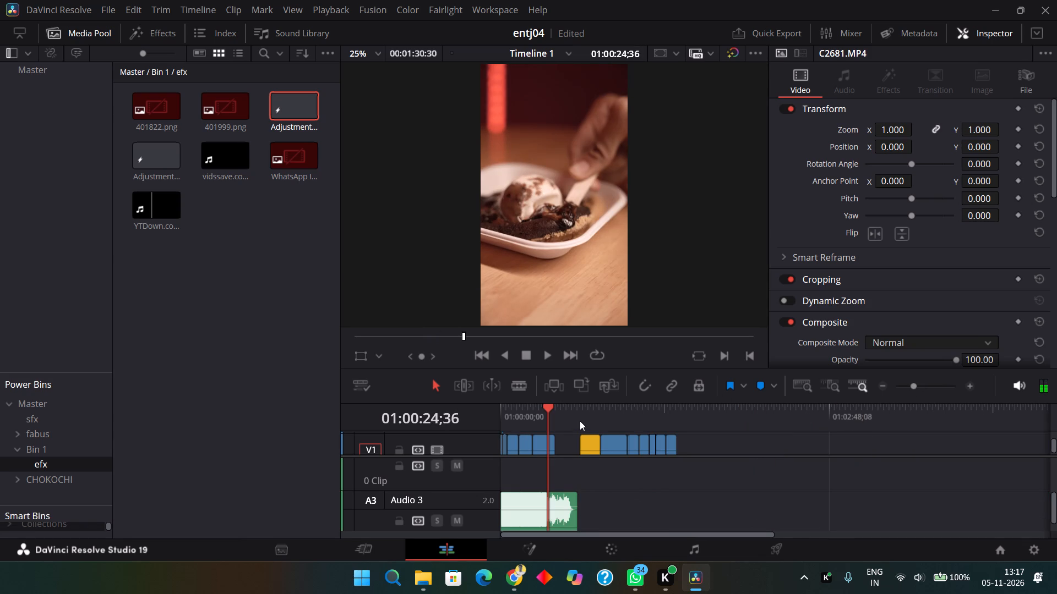
drag(580, 421, 590, 419)
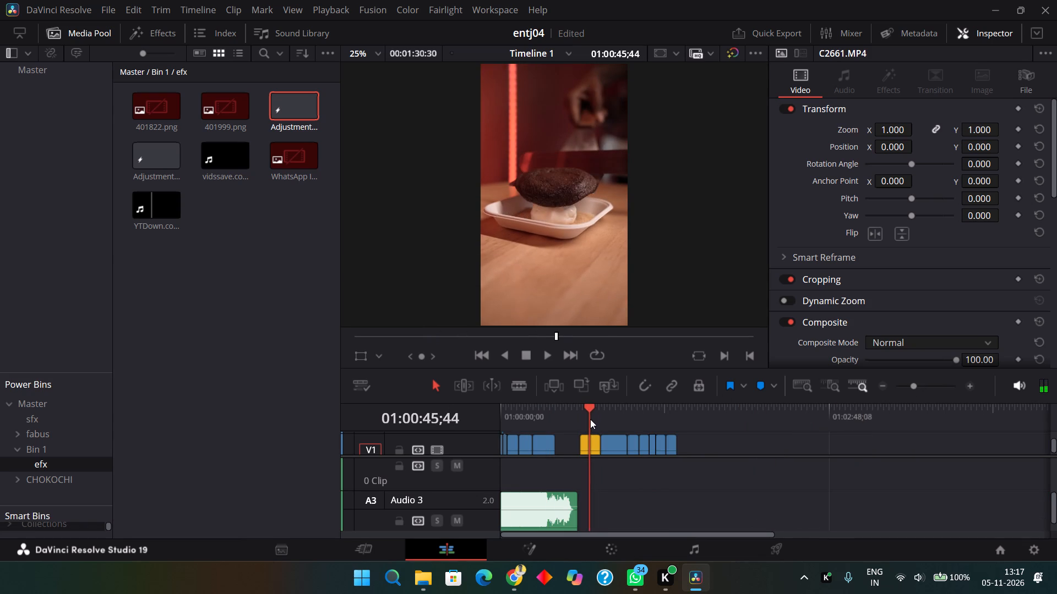
click(596, 438)
click(592, 442)
key(ctrl+shift+comma)
key(ctrl+shift+comma)
key(ctrl+shift+comma)
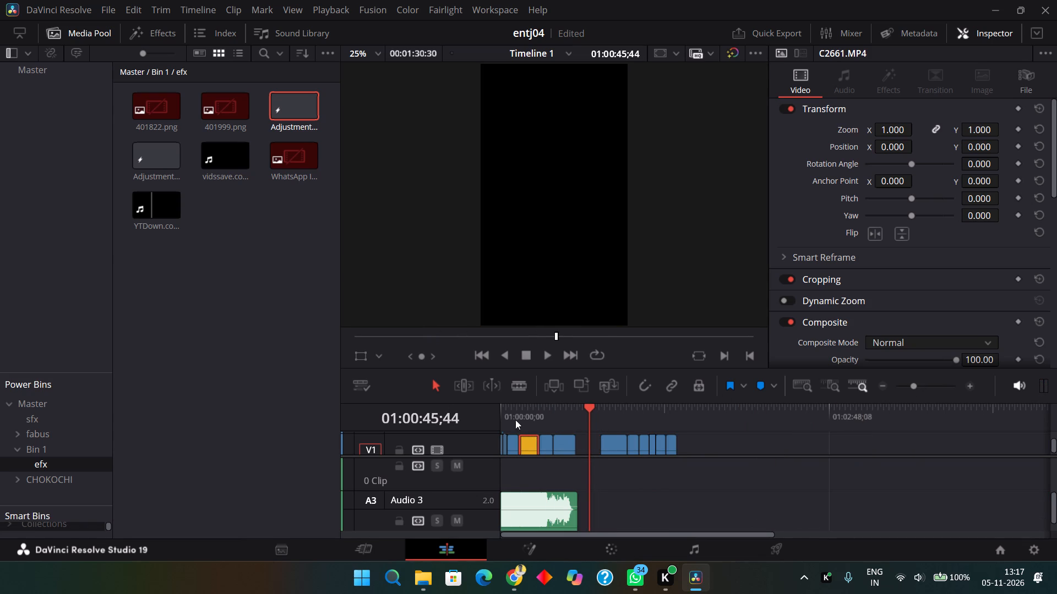
click(513, 422)
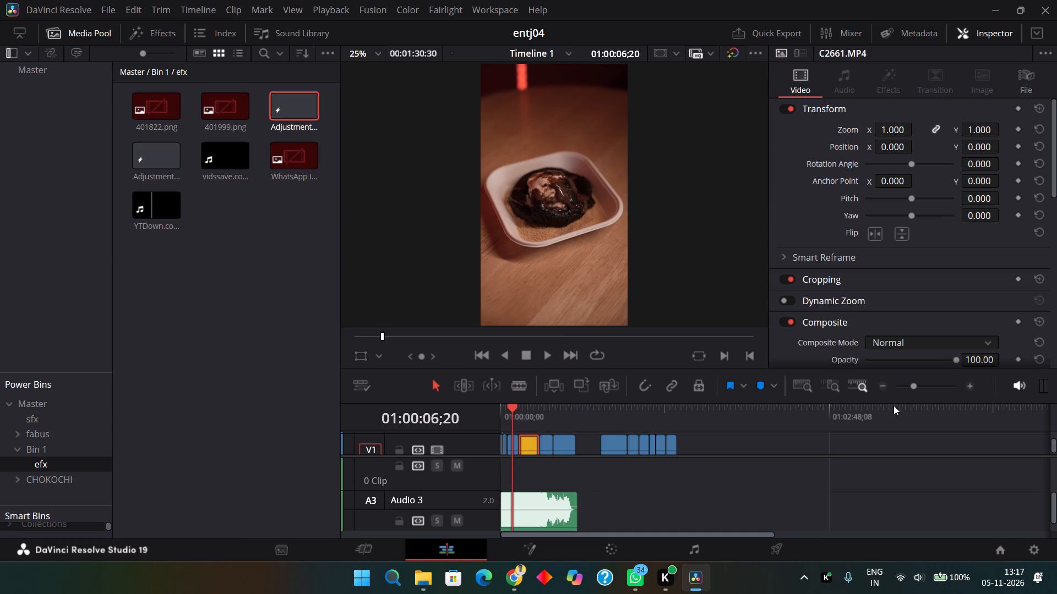
click(928, 386)
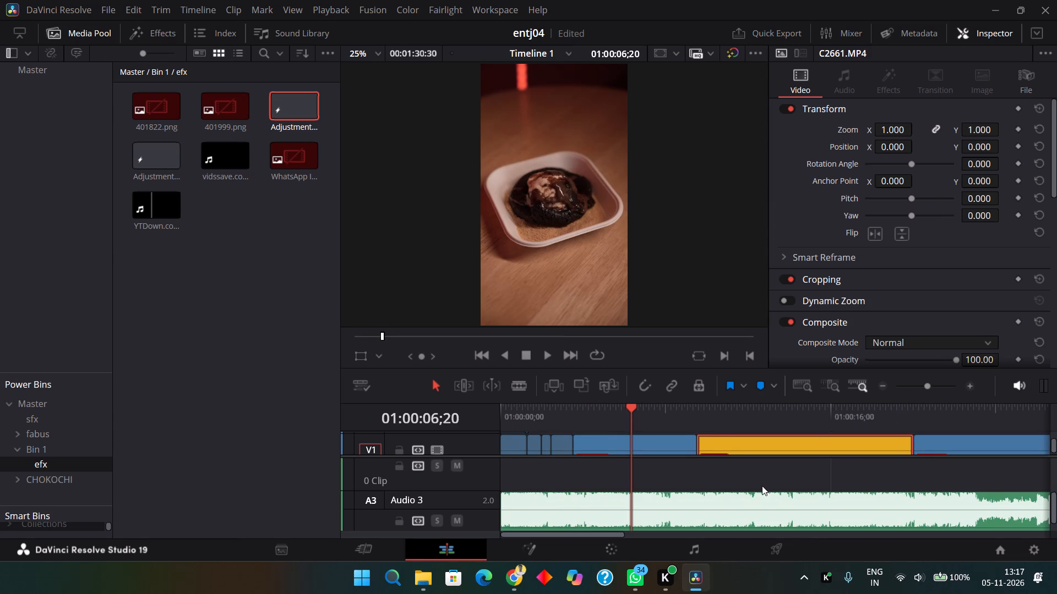
key(ctrl+shift+comma)
Review the join into the orange clip and ripple delete clip C2672 in front of it.
click(559, 418)
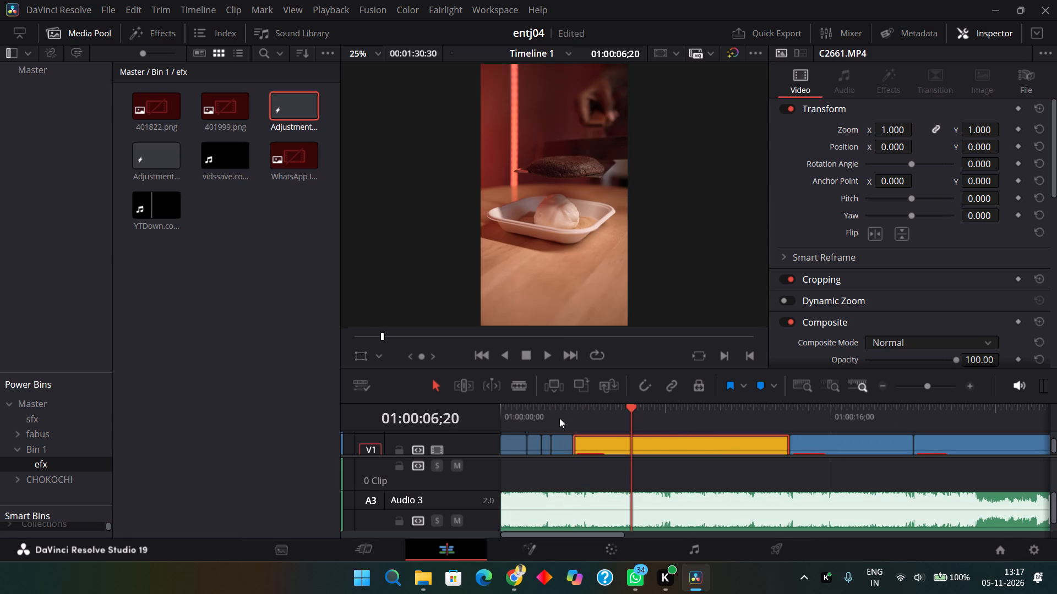
key(space)
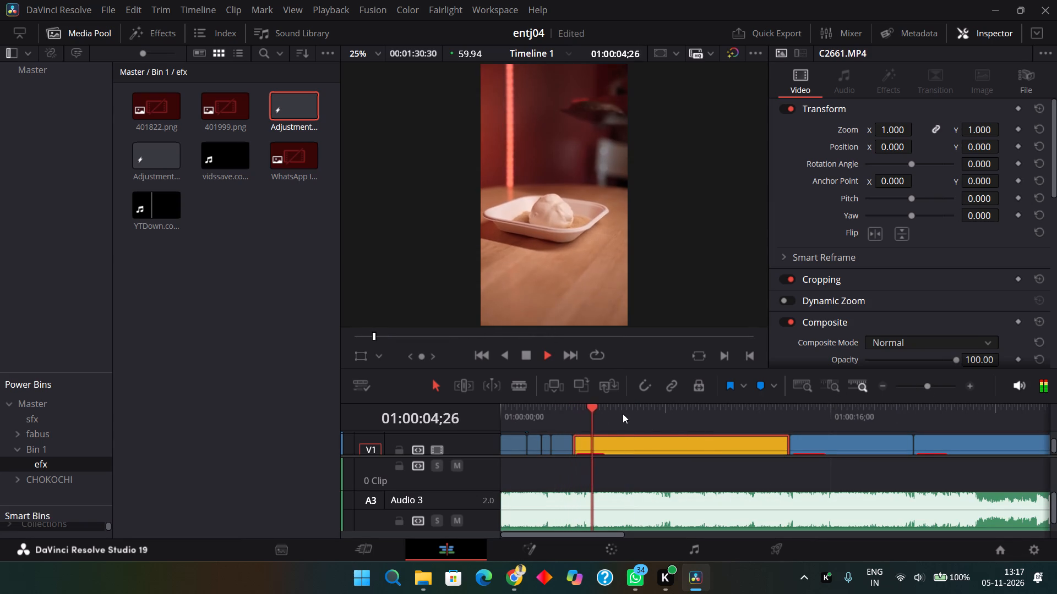
click(624, 414)
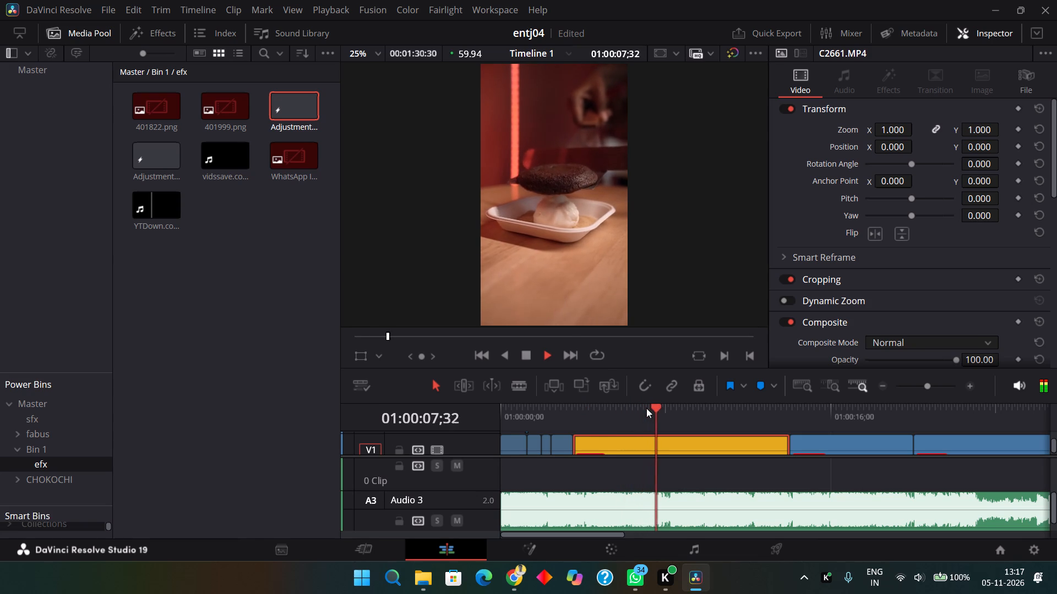
key(space)
click(564, 441)
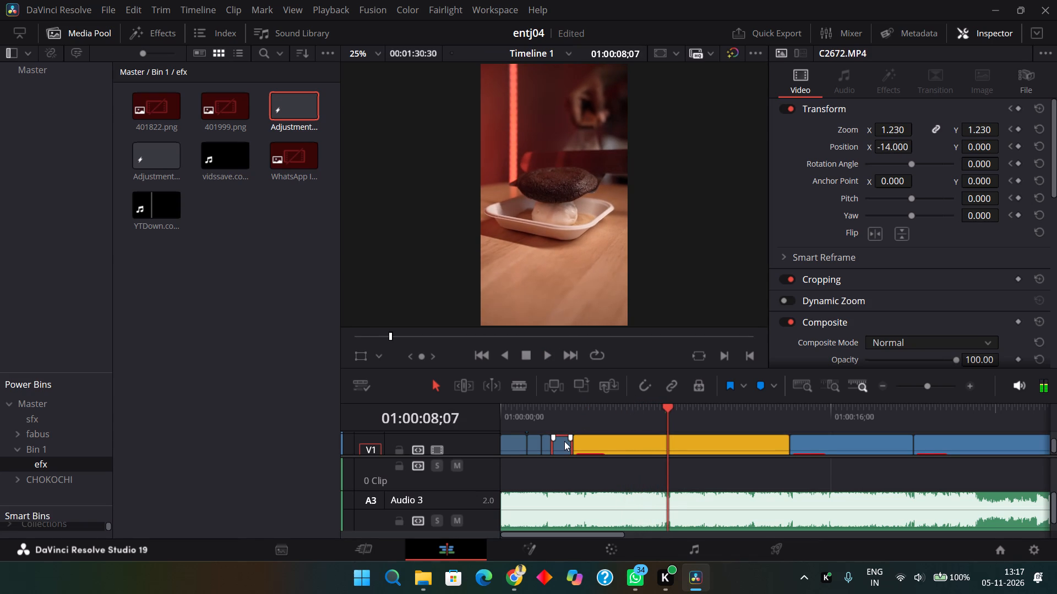
key(Delete)
Ripple trim the start of orange clip C2661 up to the moment the cake comes down on the ice cream, around 01:00:07.
click(538, 425)
key(space)
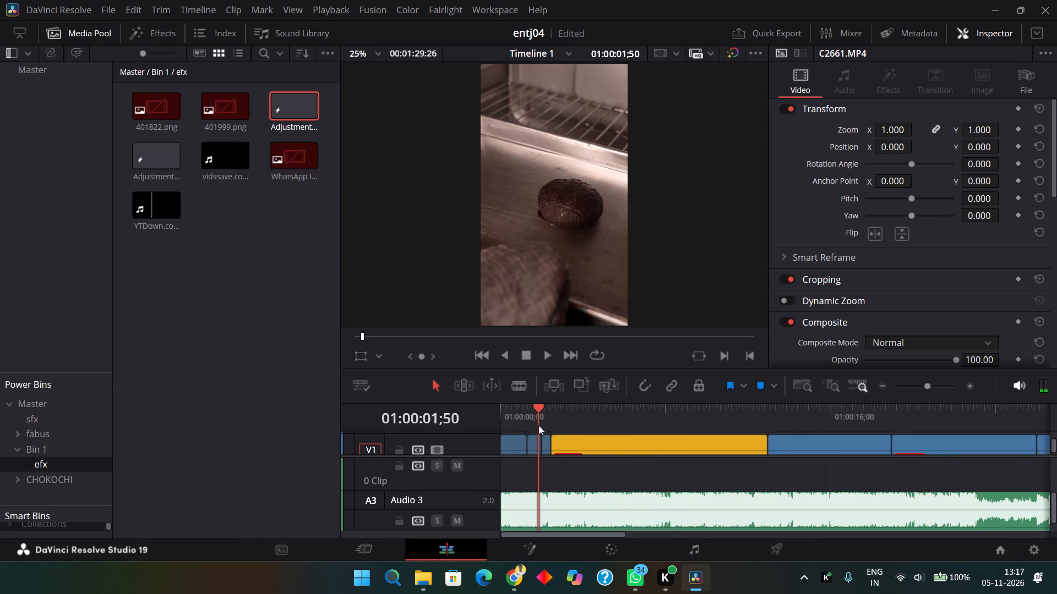
key(space)
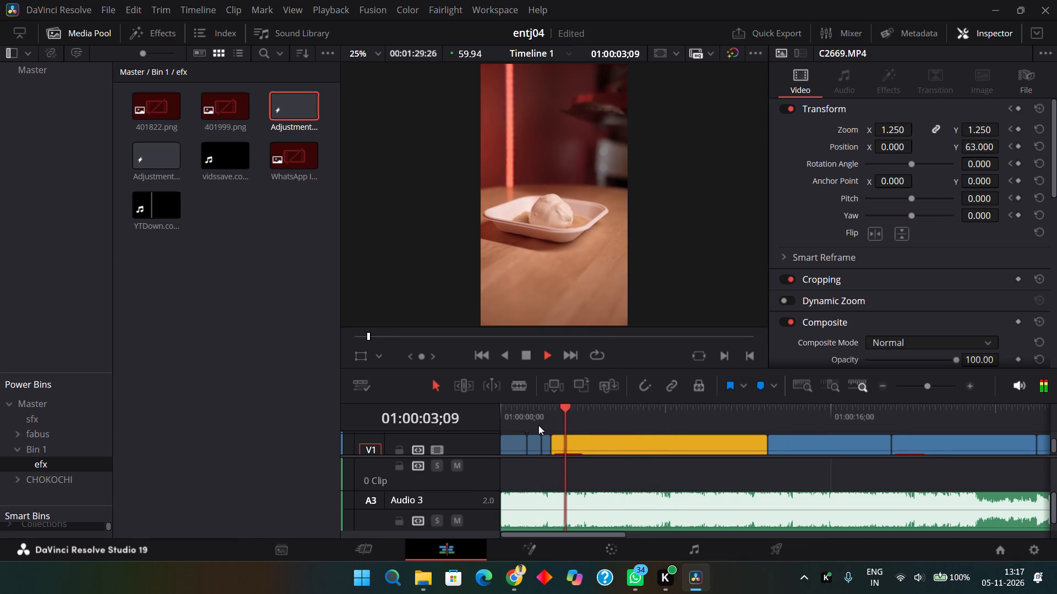
click(636, 416)
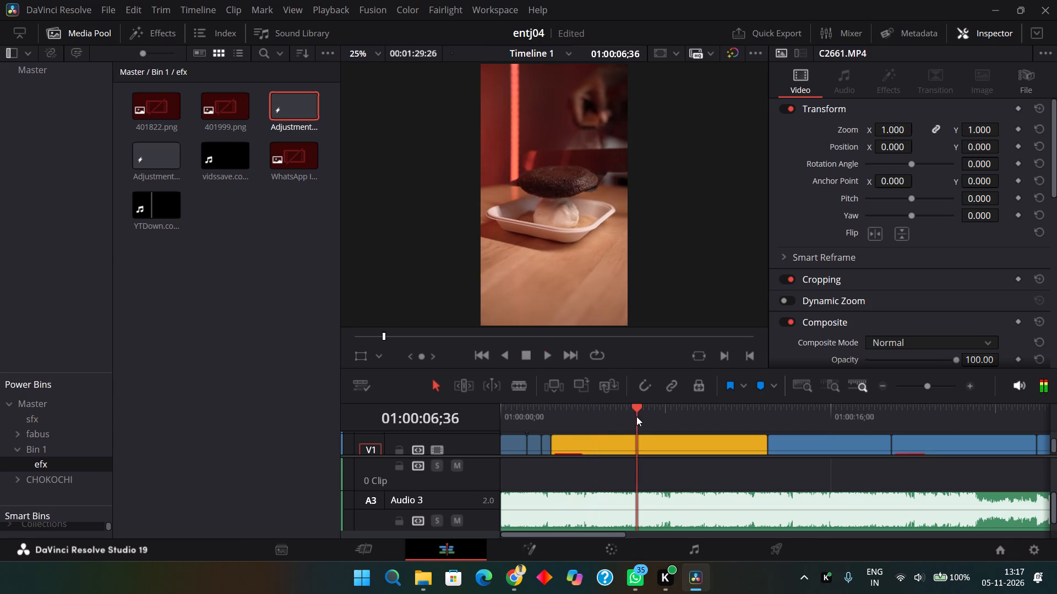
key(space)
click(646, 422)
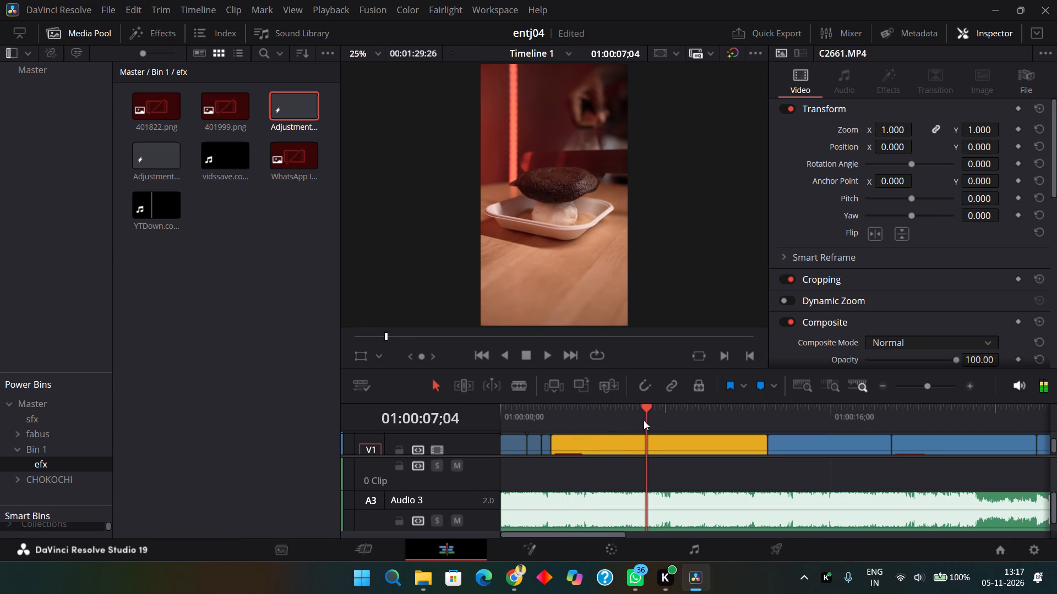
click(641, 419)
click(656, 442)
key(3)
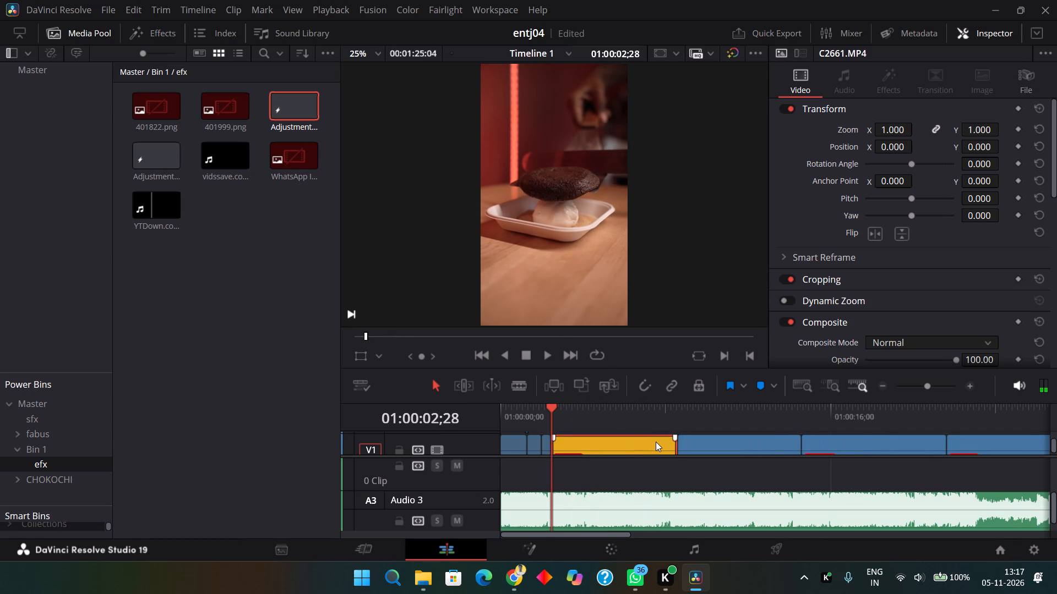
Stabilize orange clip C2661 in Perspective mode and play part of it to check the steadied motion.
scroll(930, 209, down, 2)
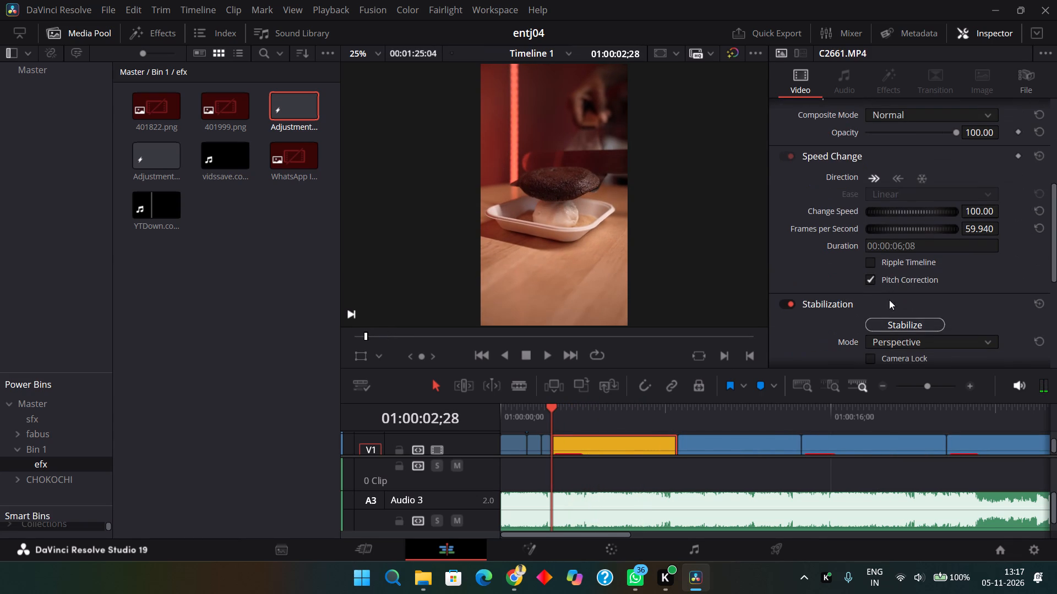
key(space)
key(space)
click(892, 316)
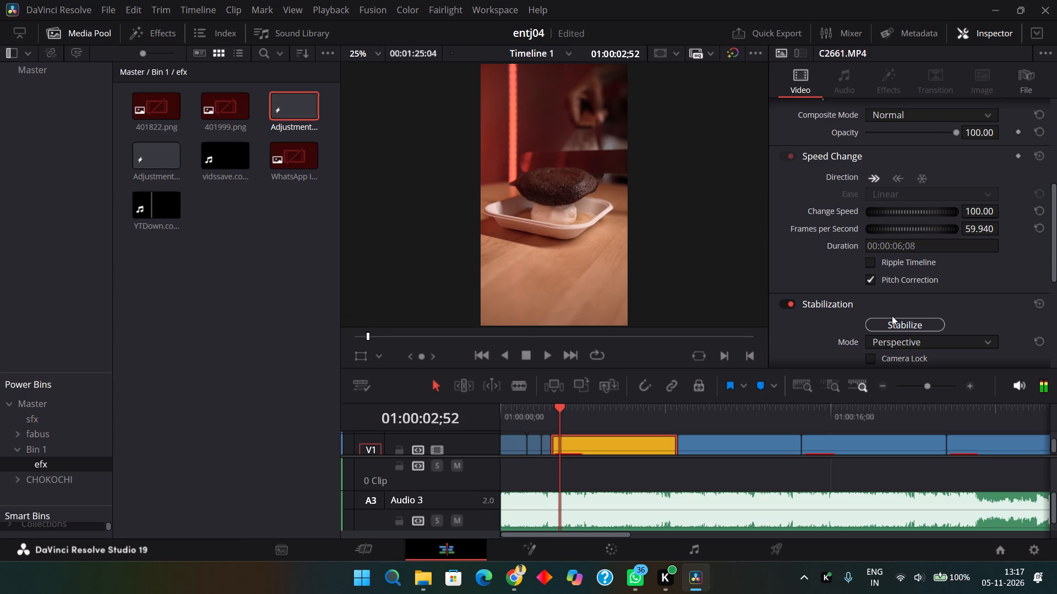
click(895, 324)
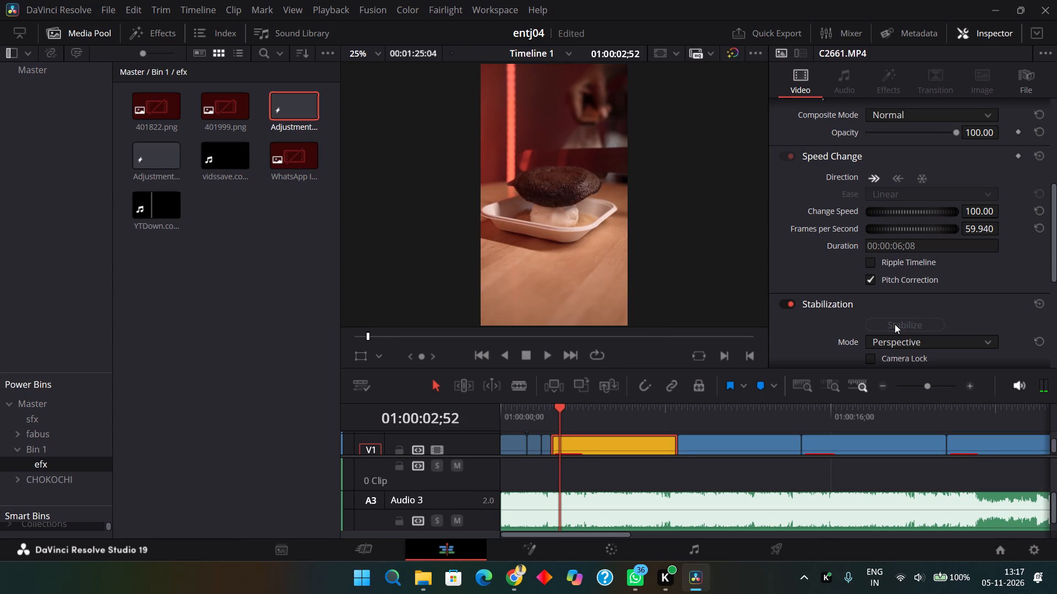
key(space)
key(space)
Slow clip C2661 to a speed of 59 percent without rippling the timeline.
scroll(895, 324, down, 3)
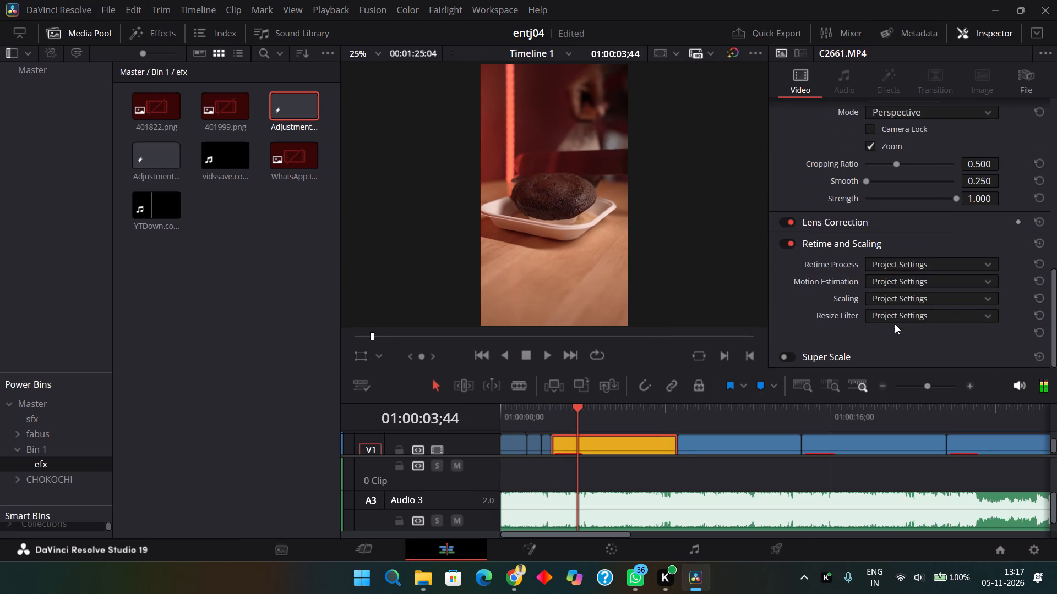
click(906, 261)
click(895, 331)
scroll(843, 251, up, 2)
drag(926, 240, 849, 242)
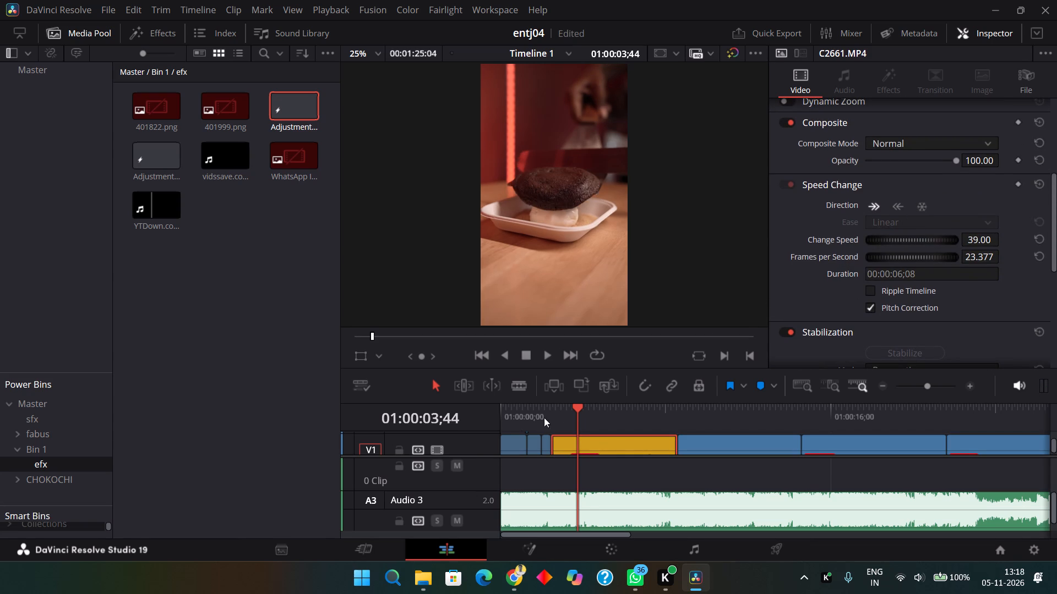
drag(925, 238, 944, 238)
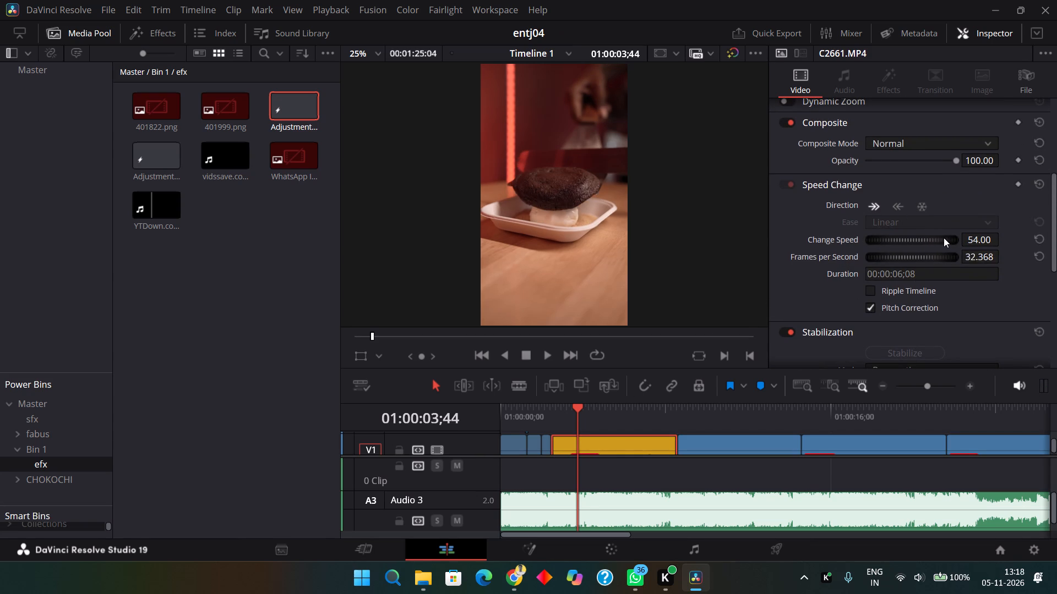
drag(944, 238, 945, 238)
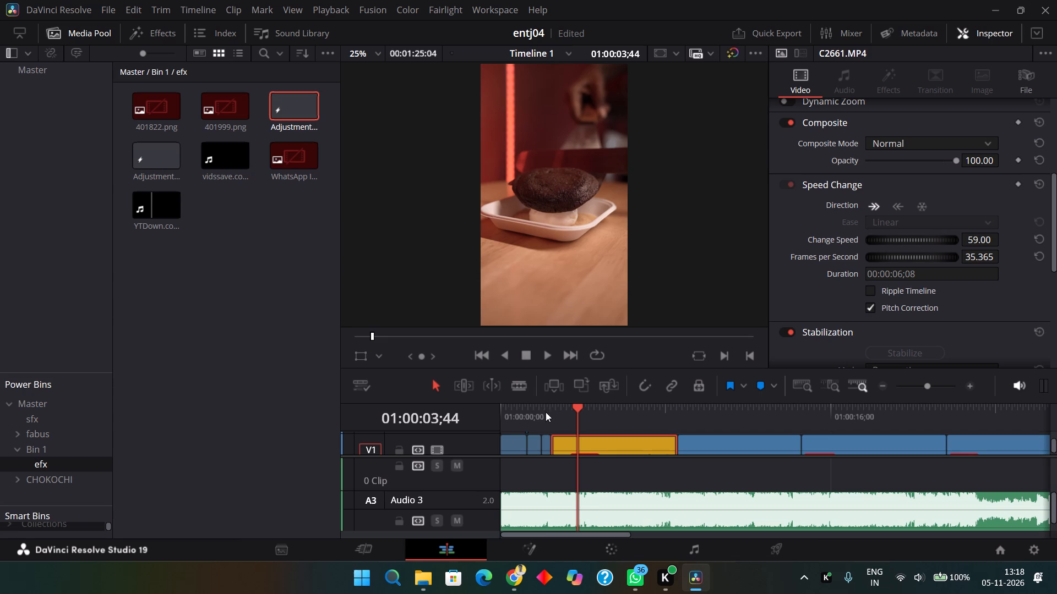
Play the slowed clip C2661, ripple trim its start up to 01:00:04;28, and review the shortened shot.
click(546, 418)
key(space)
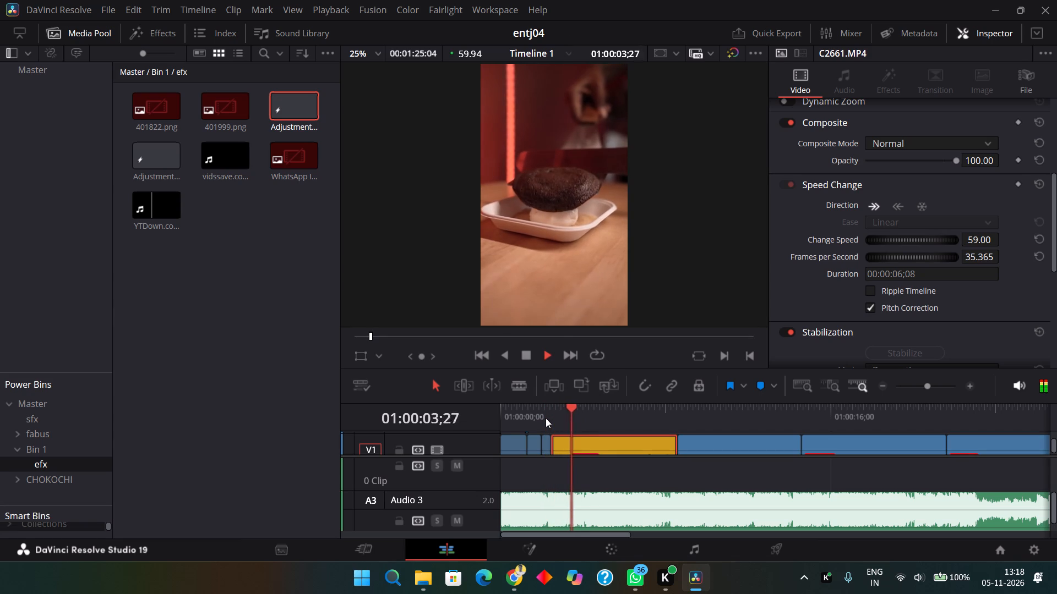
key(space)
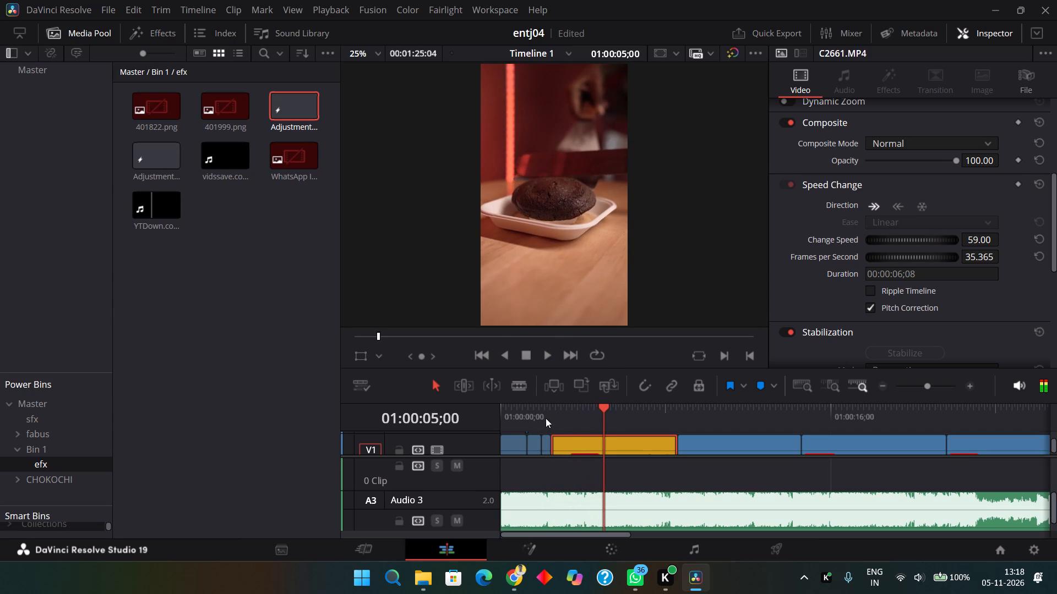
click(593, 413)
click(603, 440)
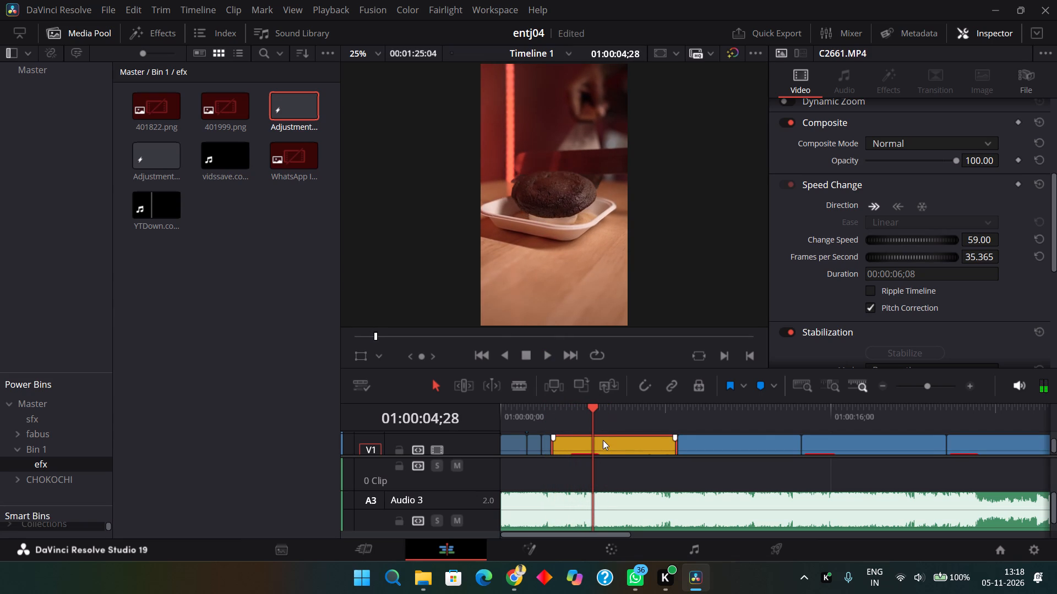
text(3)
key(space)
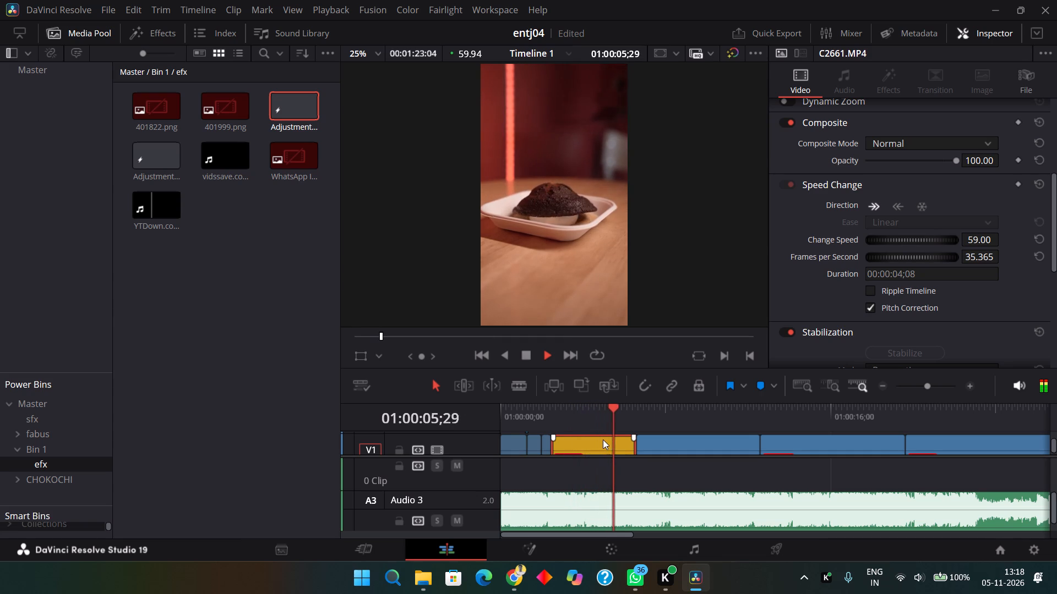
key(space)
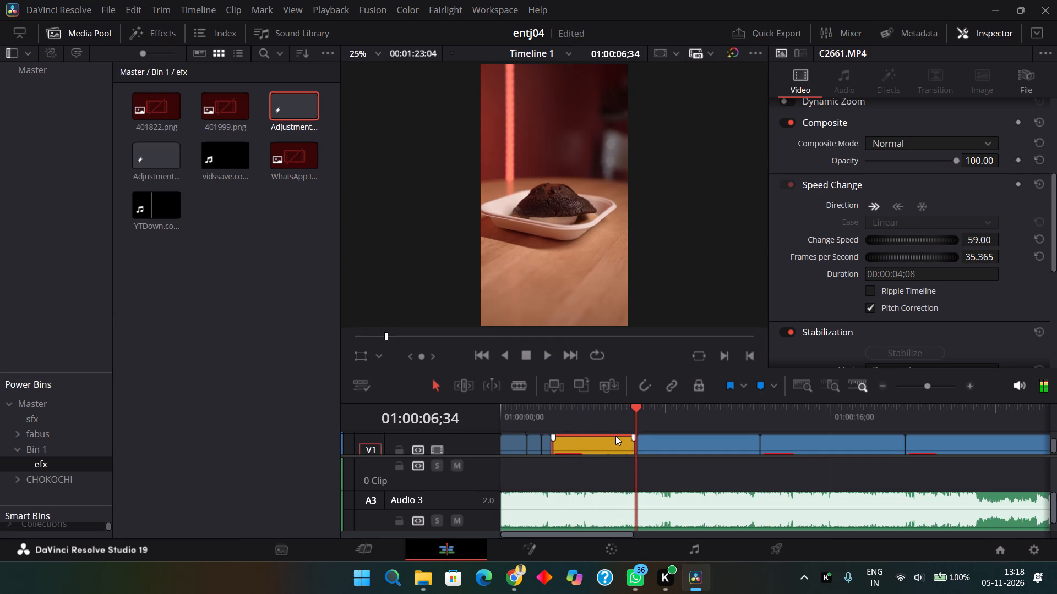
click(587, 428)
click(562, 424)
key(space)
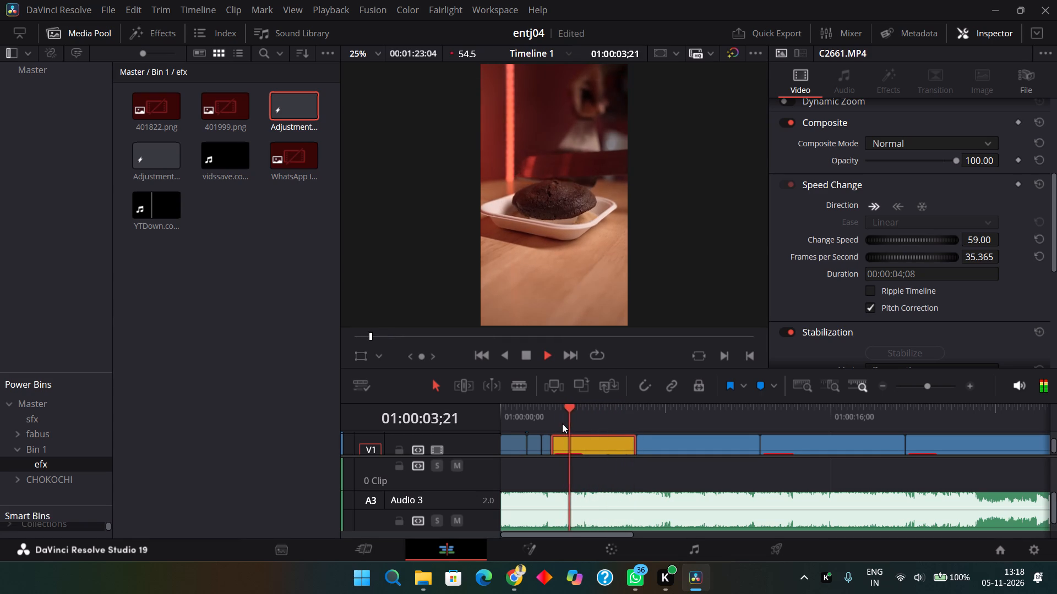
key(space)
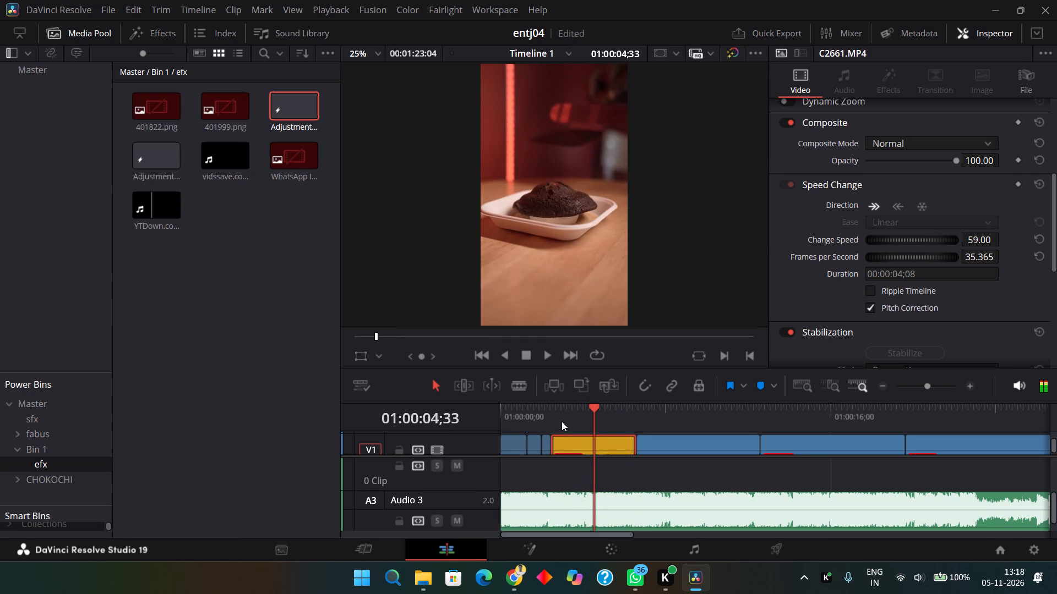
Add a keyframe for all Transform settings at the first frame of clip C2661, at 01:00:02;28.
key(Up)
key(Up)
scroll(908, 141, up, 7)
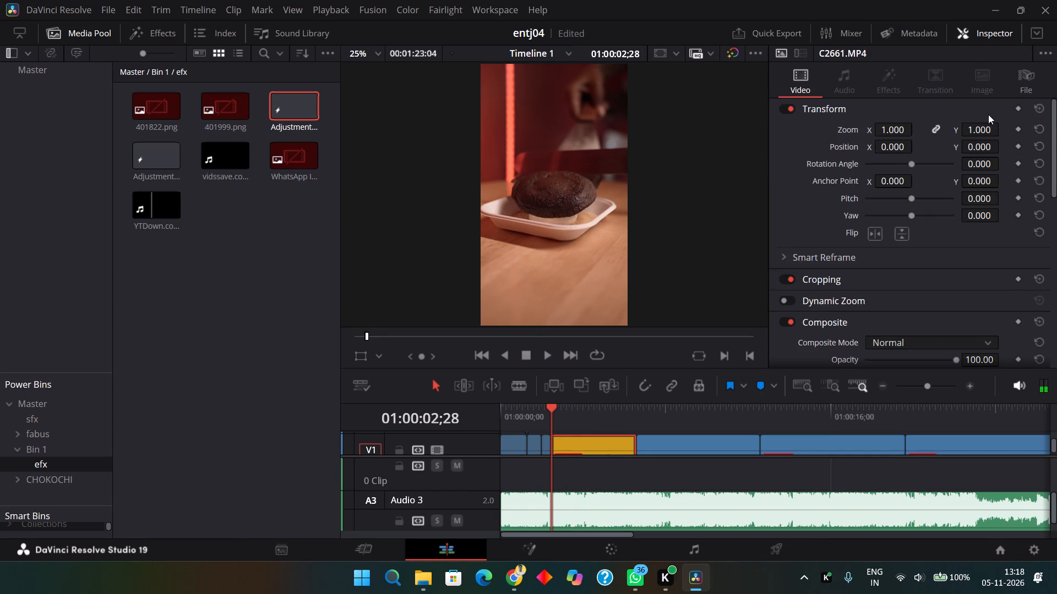
click(1015, 112)
click(1018, 106)
click(964, 108)
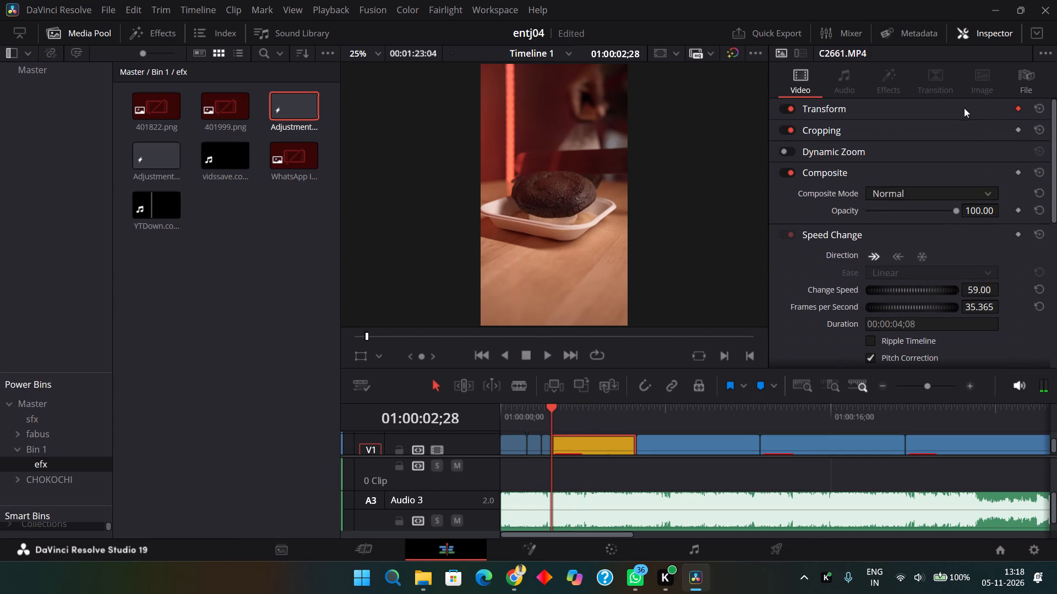
Add a Transform keyframe at the last frame of clip C2661 and raise its zoom there to 1.680.
key(Down)
key(Down)
key(Left)
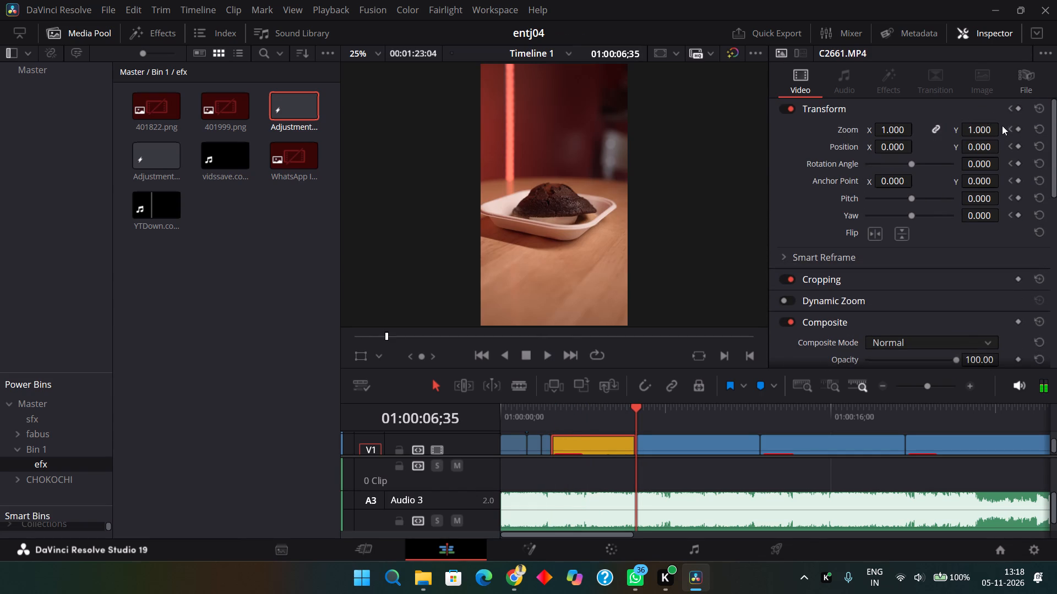
click(1020, 111)
drag(985, 128, 1002, 121)
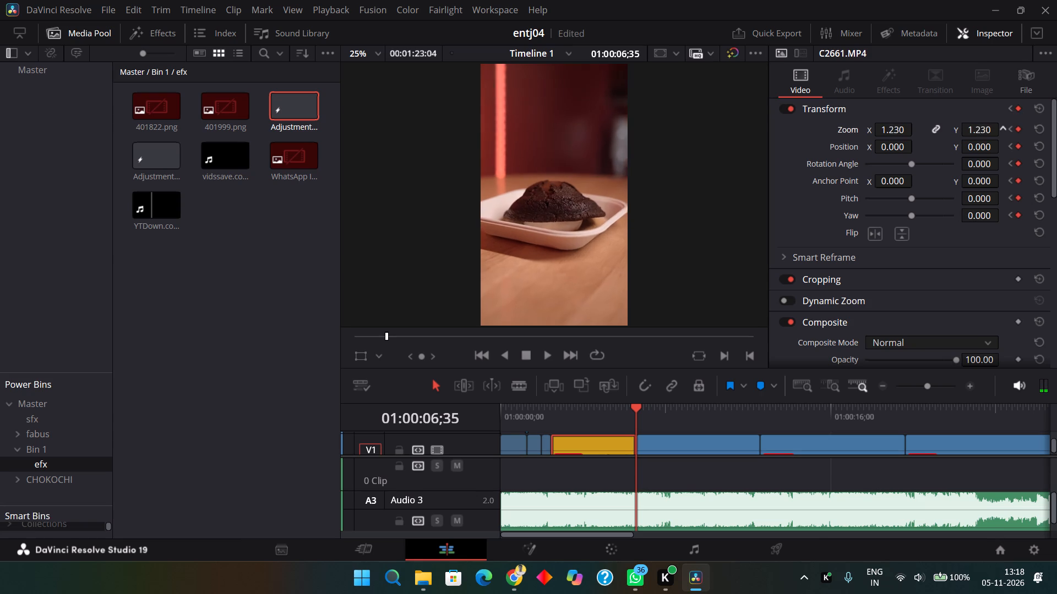
drag(1002, 121, 629, 309)
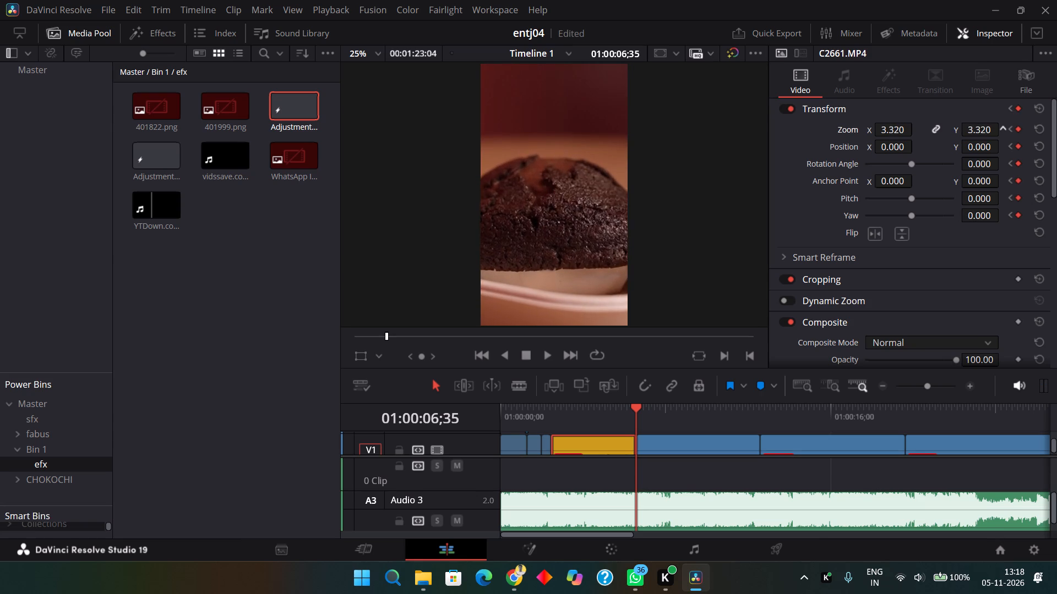
drag(629, 309, 516, 323)
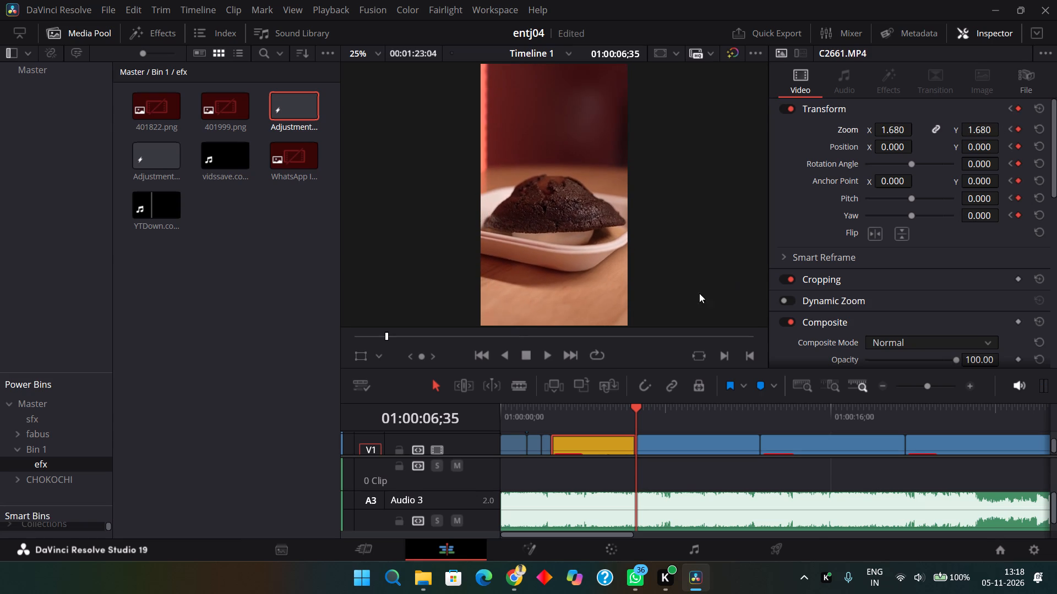
Play back the zoom-in on clip C2661 and ripple trim the clip's end back to 01:00:06;07.
click(548, 411)
key(space)
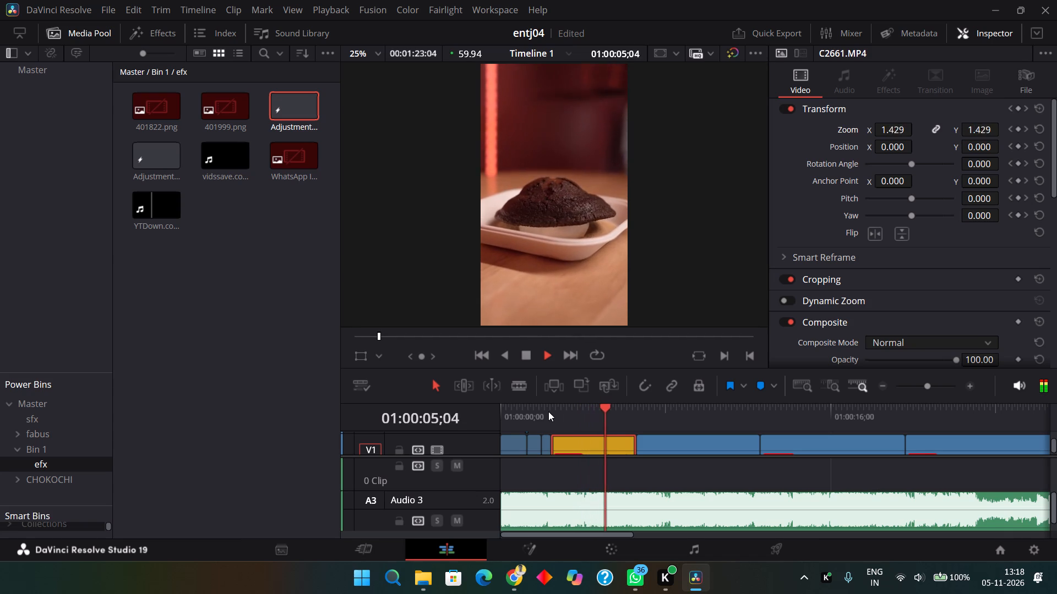
key(space)
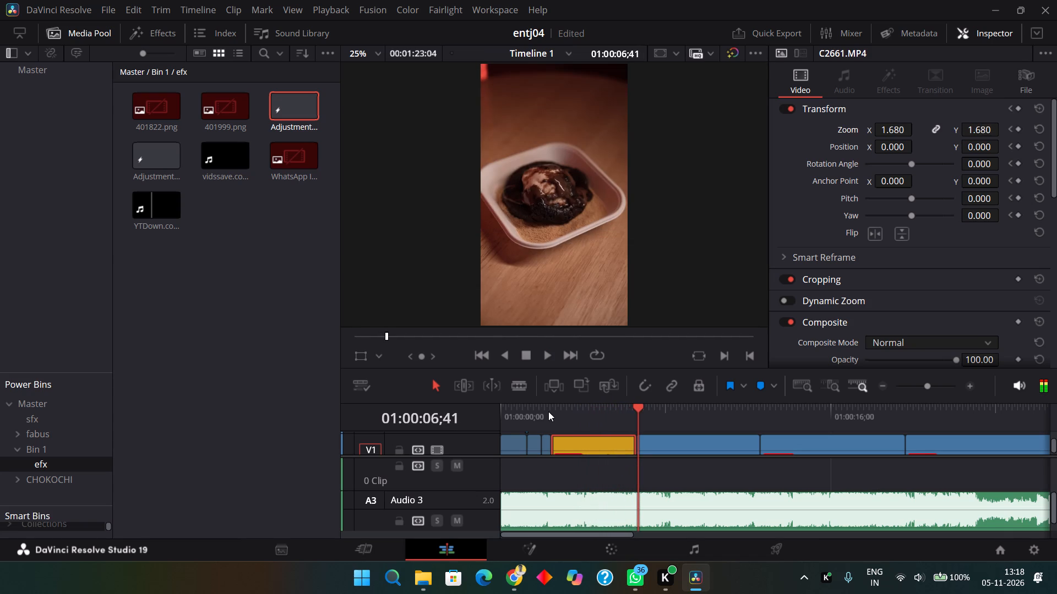
click(623, 421)
key(space)
key(space)
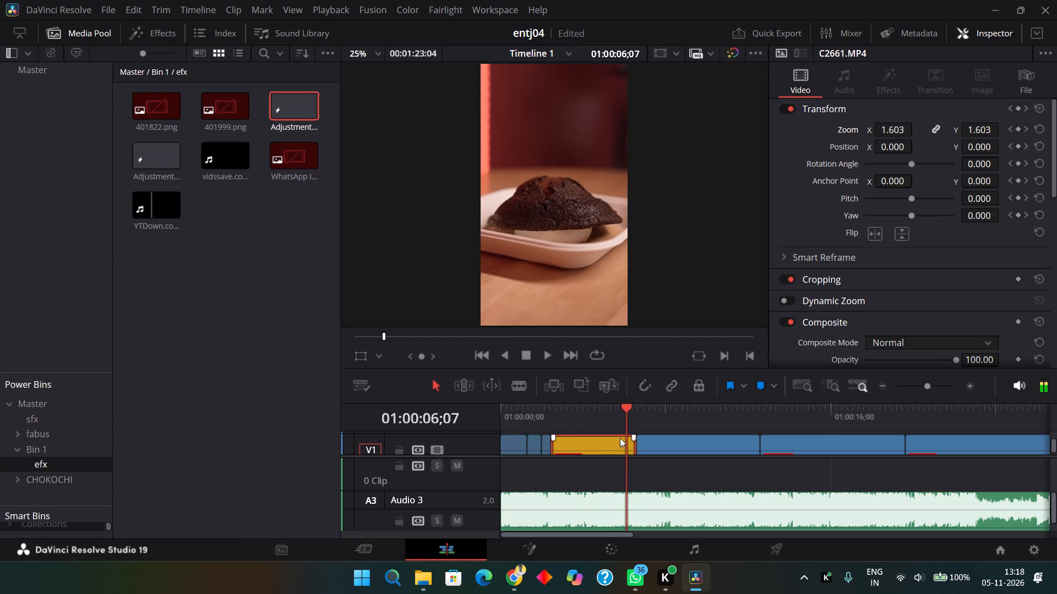
key(4)
Review the join and following shots to about 01:00:14;45, and ripple delete the overhead dessert clip directly after C2661.
click(619, 420)
key(space)
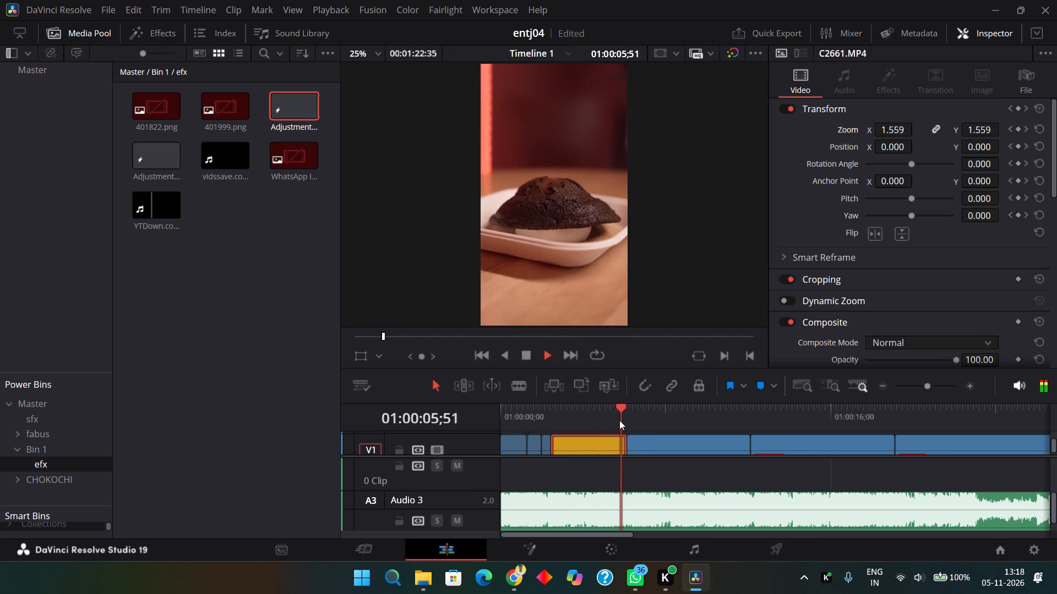
click(724, 413)
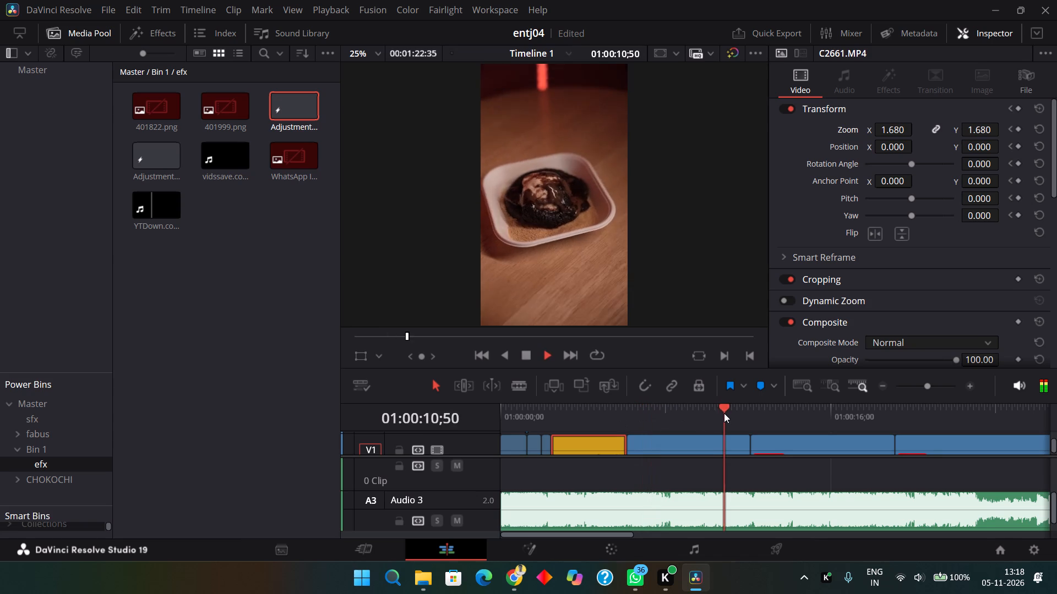
drag(773, 413, 777, 393)
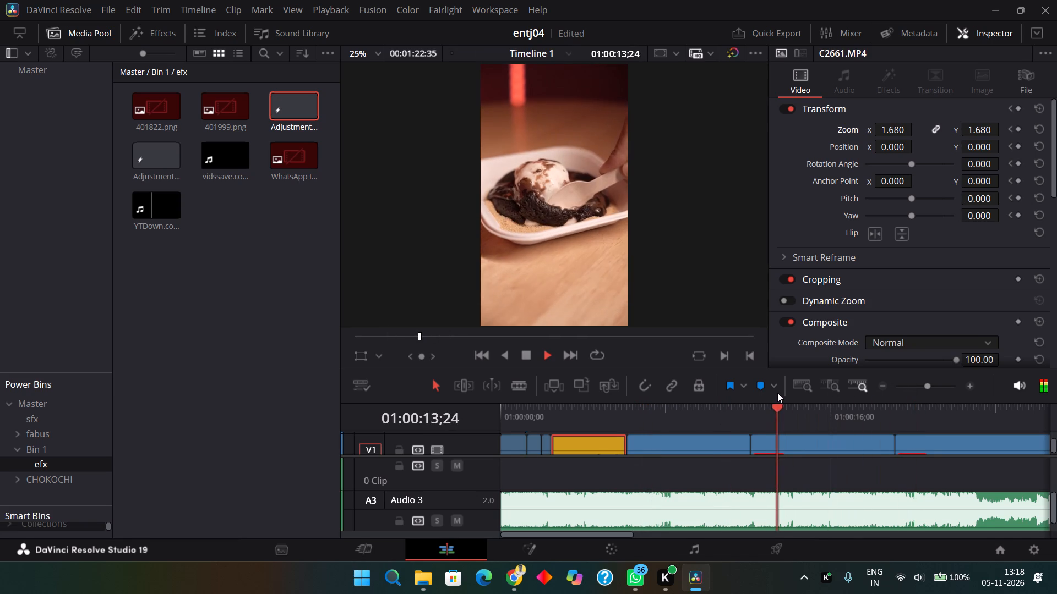
key(space)
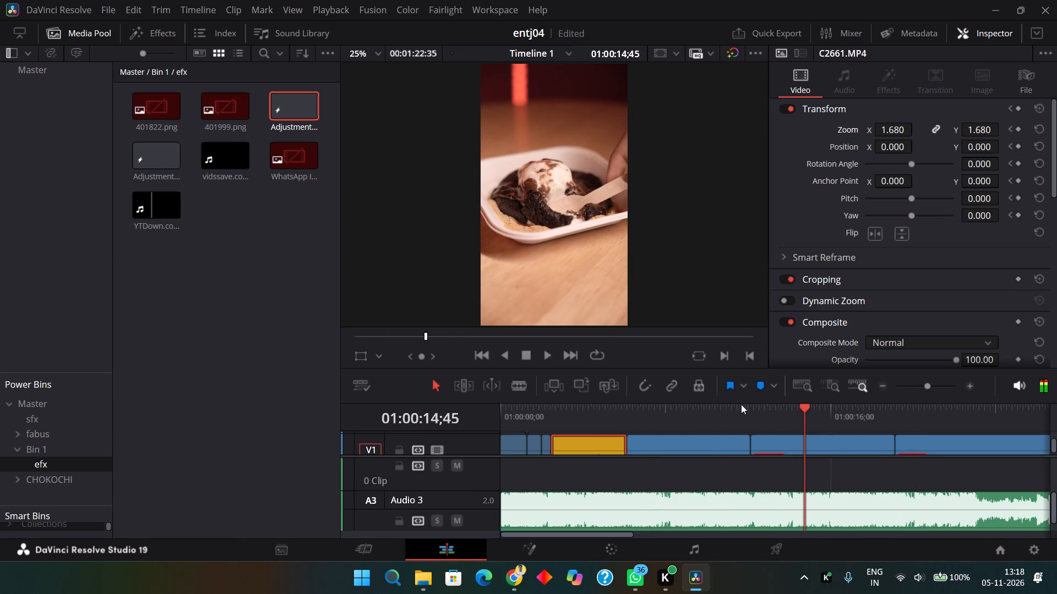
click(683, 437)
key(Delete)
Review clips C2680 and C2681 and skim the clips beyond the gap up to about 01:01:05 for usable shots.
key(space)
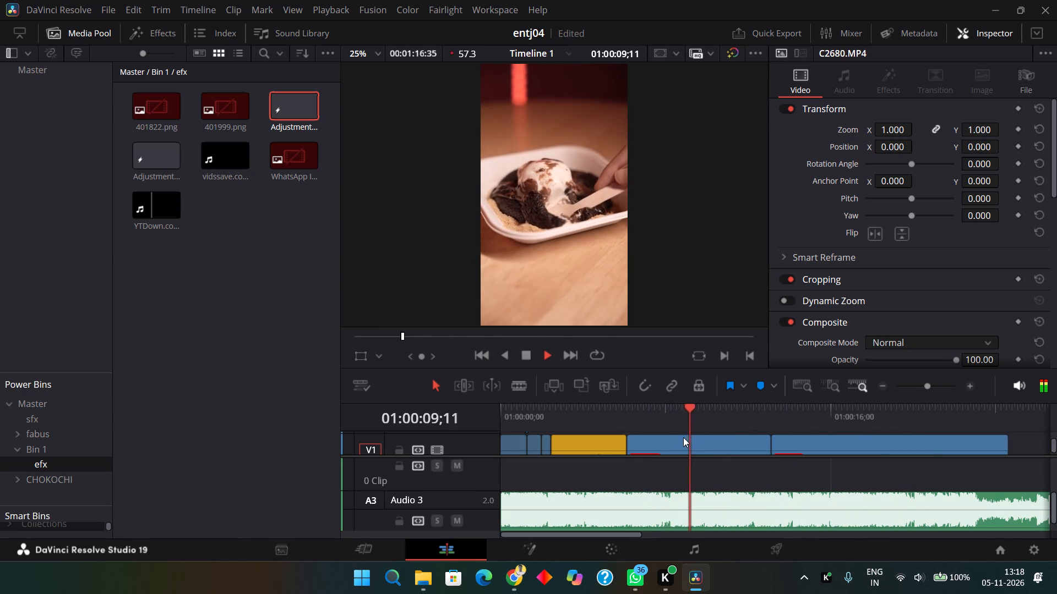
click(789, 414)
key(space)
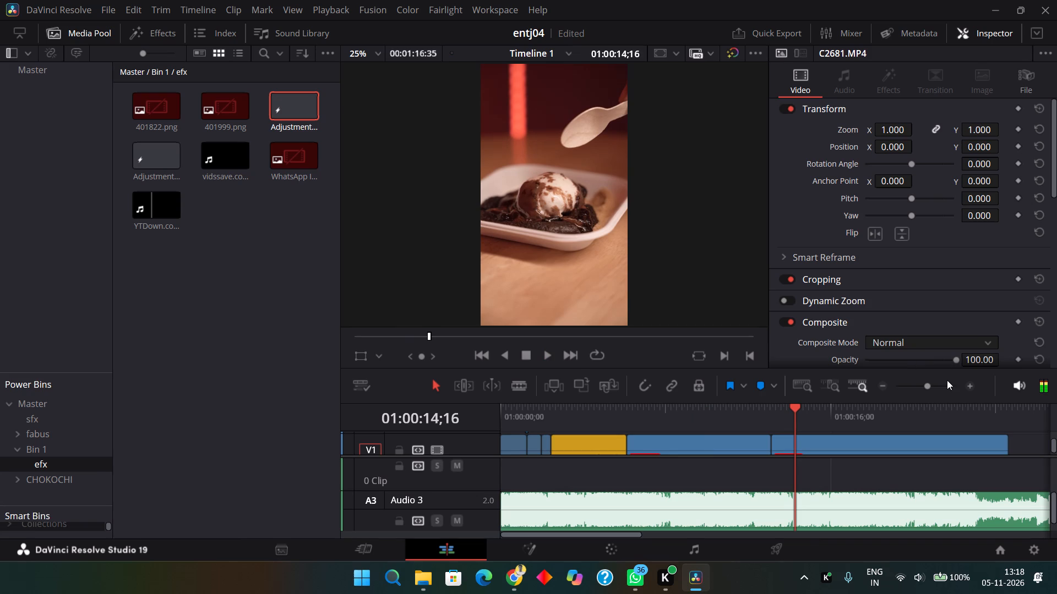
click(916, 386)
drag(609, 416, 626, 420)
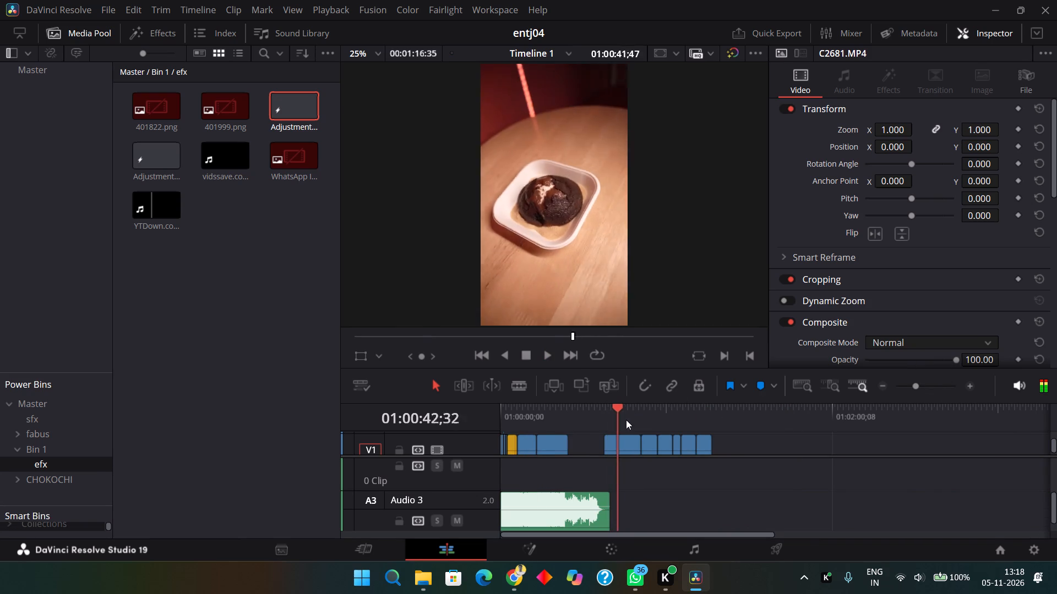
drag(626, 420, 624, 415)
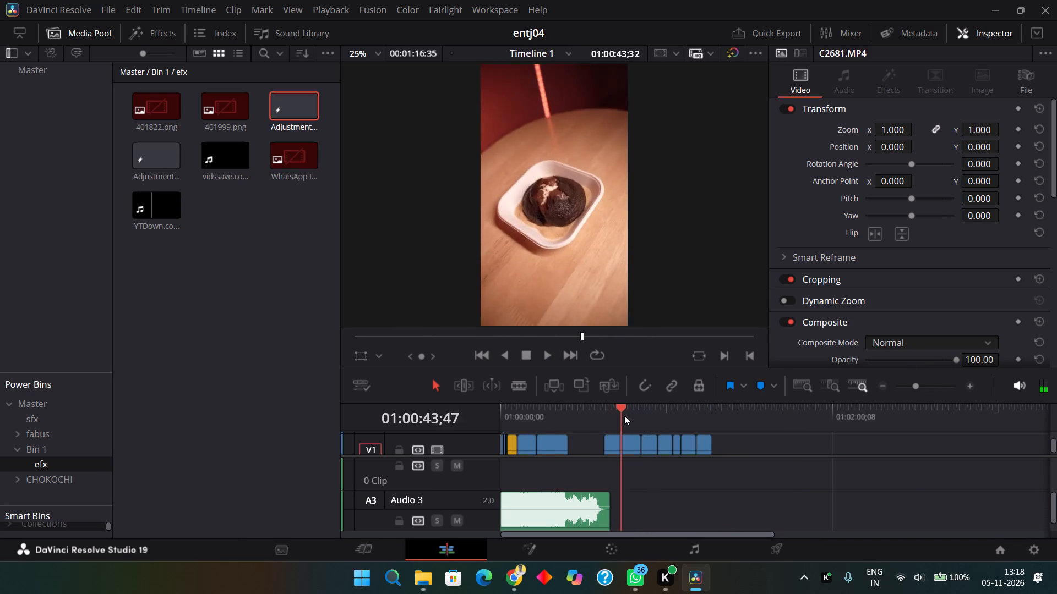
drag(624, 415, 679, 424)
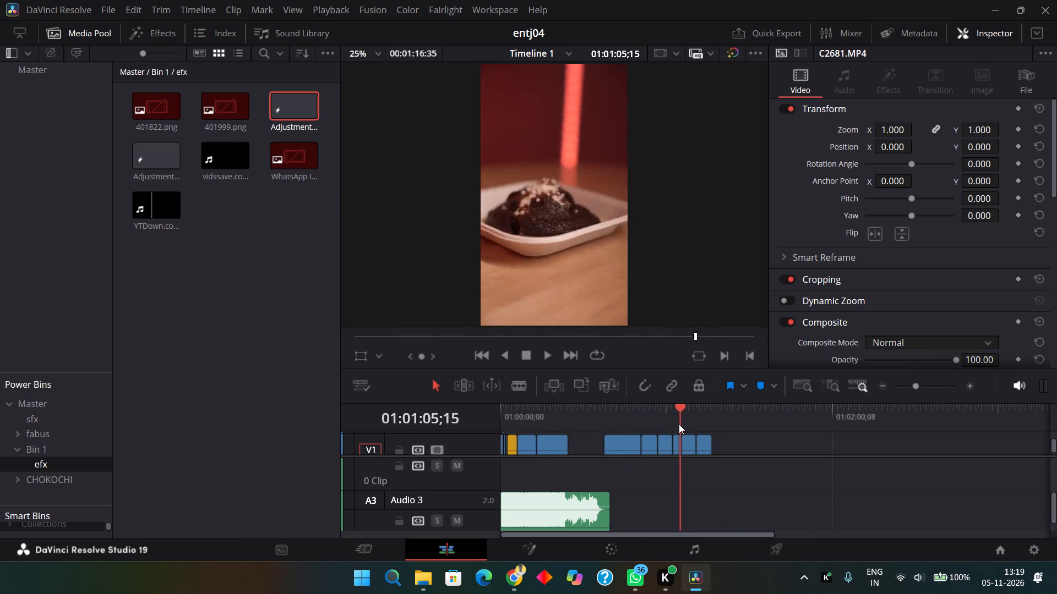
drag(679, 424, 541, 441)
Play back the join after clip C2661, and slow clip C2680 to 47% speed.
click(924, 386)
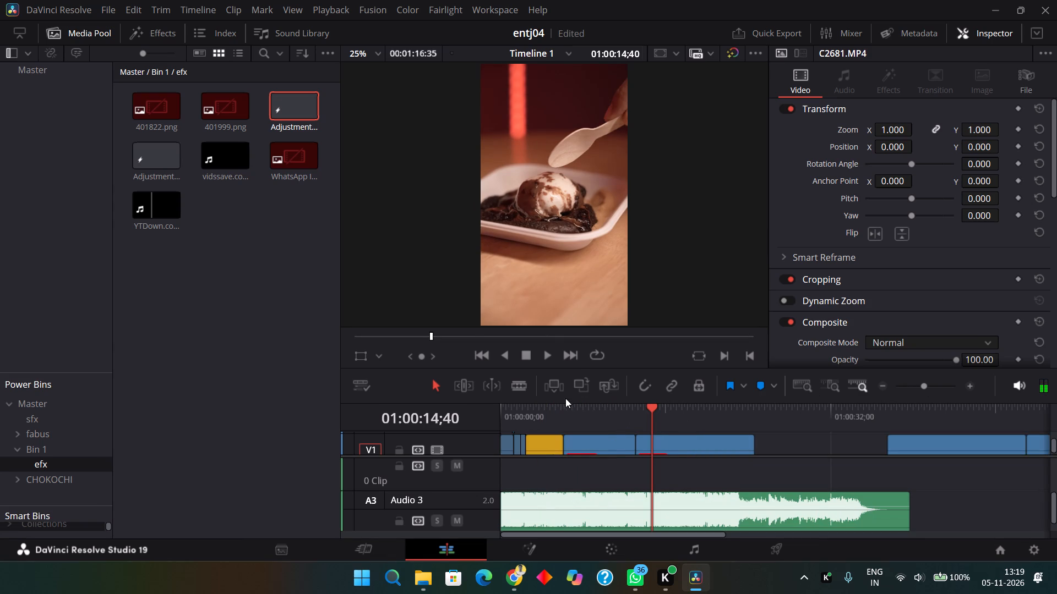
click(559, 407)
key(space)
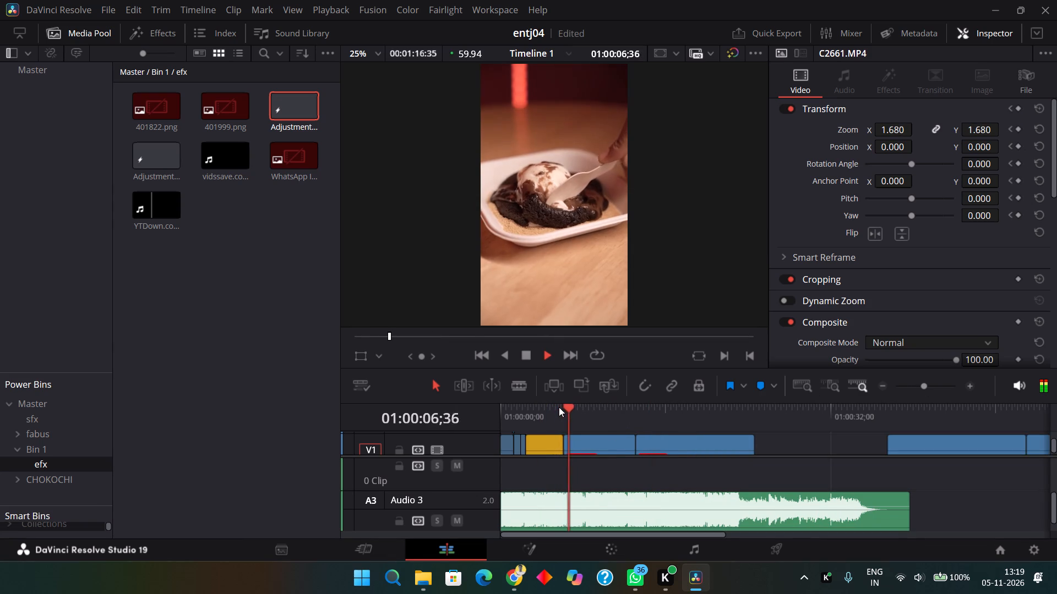
key(space)
click(611, 444)
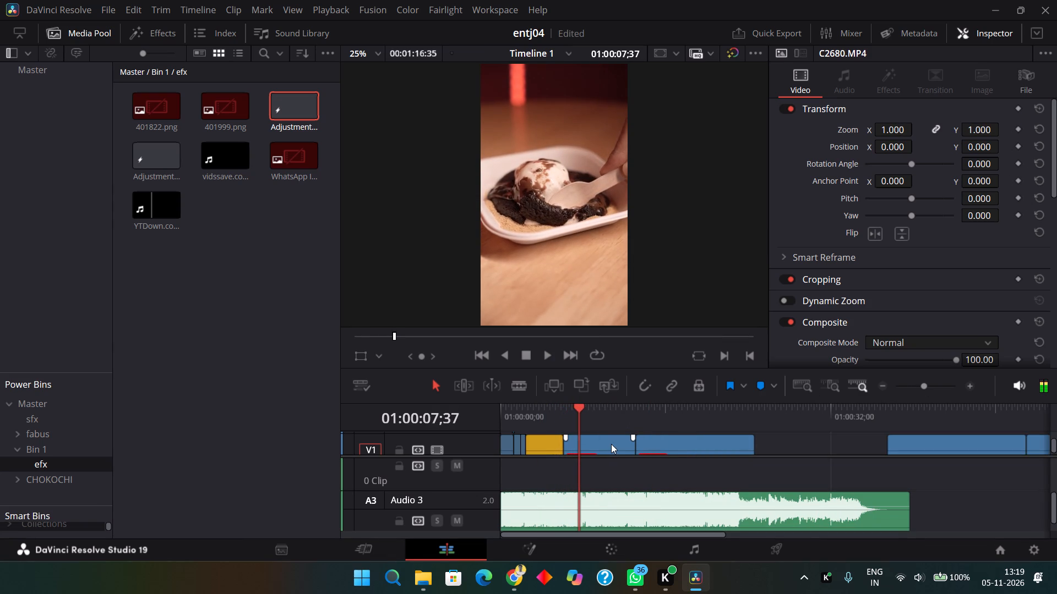
scroll(903, 296, down, 3)
scroll(958, 156, up, 1)
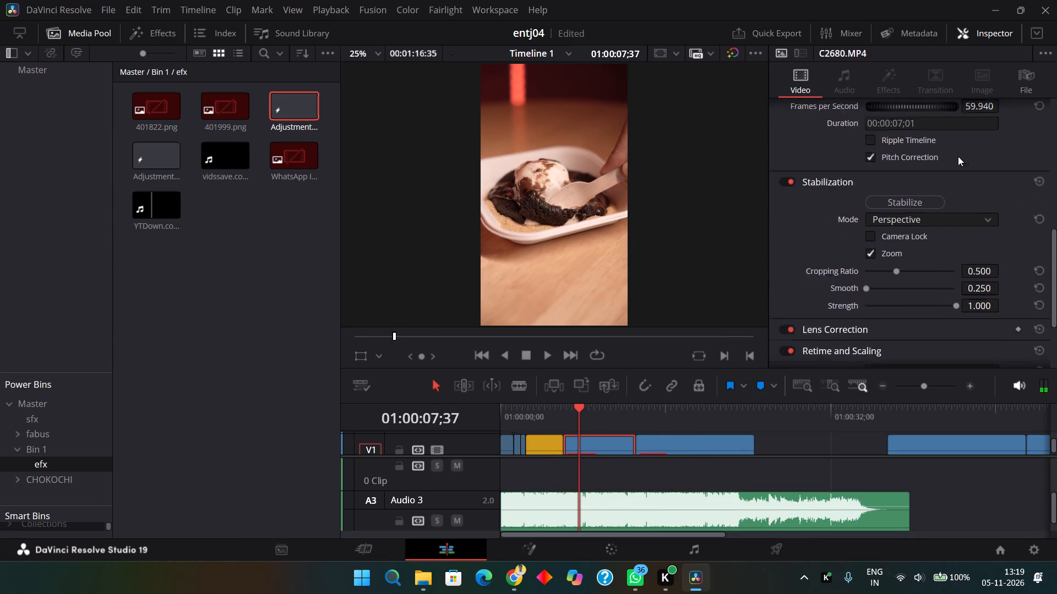
scroll(958, 156, up, 1)
drag(938, 114, 864, 106)
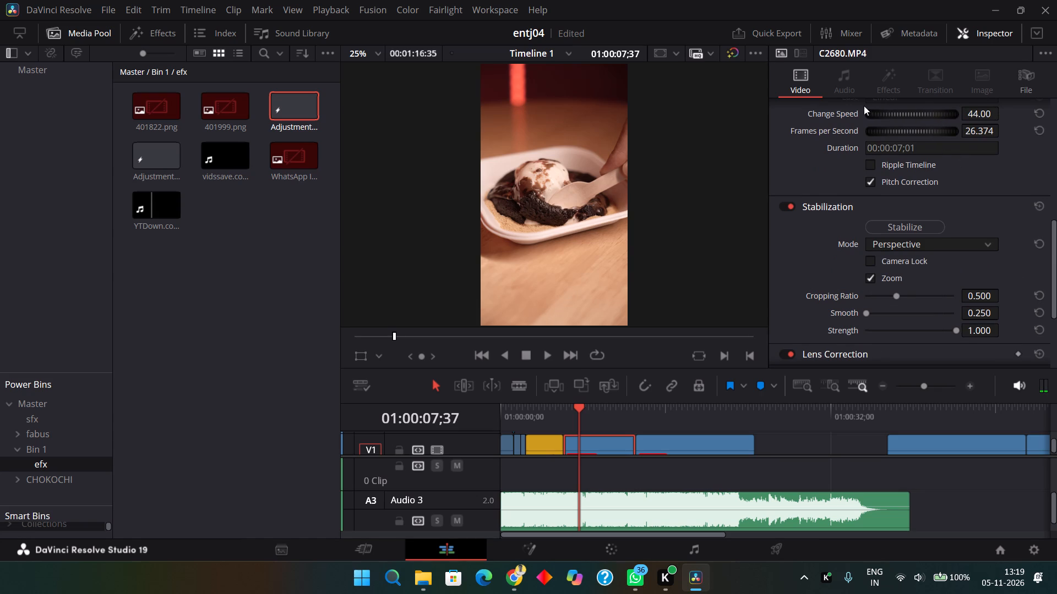
drag(864, 106, 867, 109)
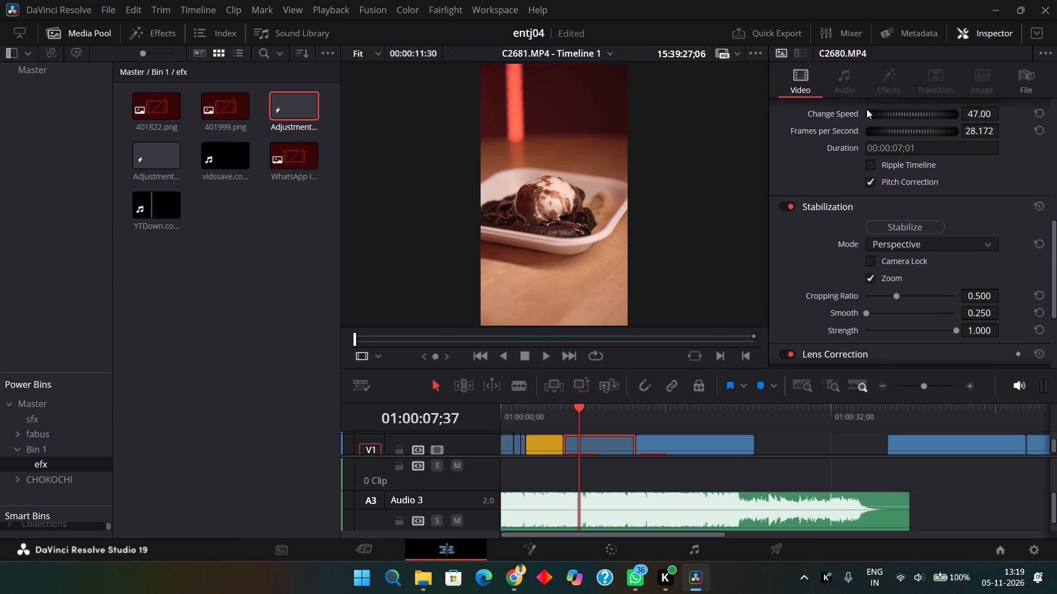
Stabilize clip C2680 using the Similarity mode.
click(896, 247)
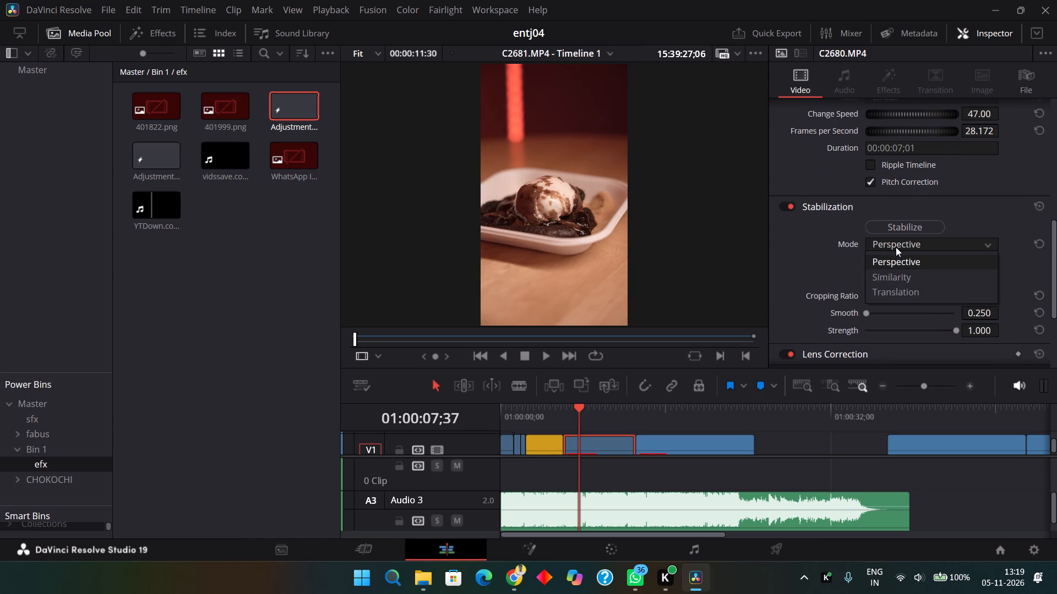
click(913, 271)
click(915, 224)
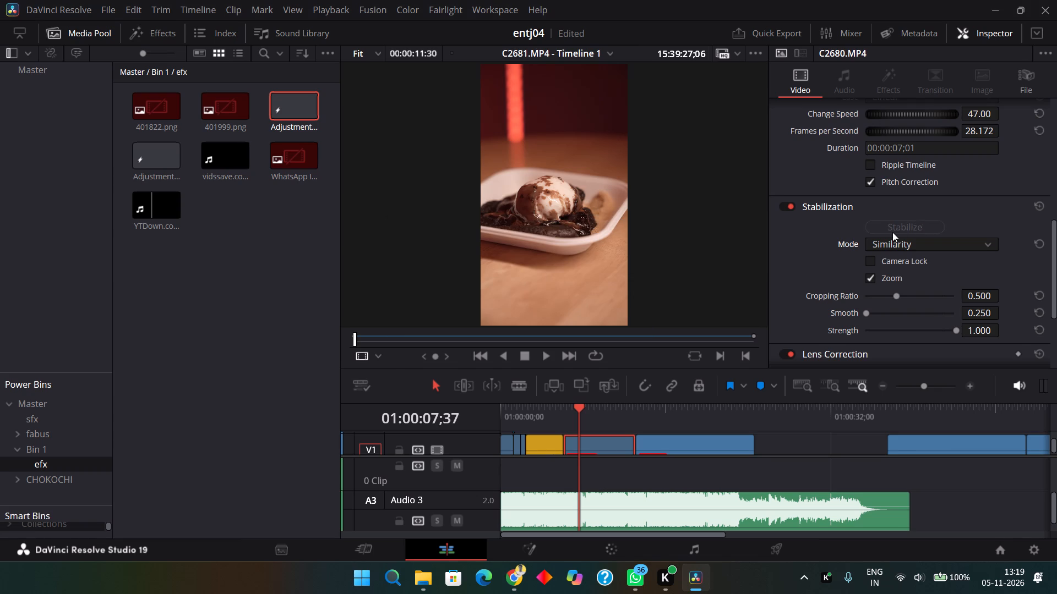
Set clip C2680's retime process to Optical Flow and play back the slowed shot to about 01:00:11;15.
scroll(892, 232, down, 4)
click(903, 272)
click(903, 268)
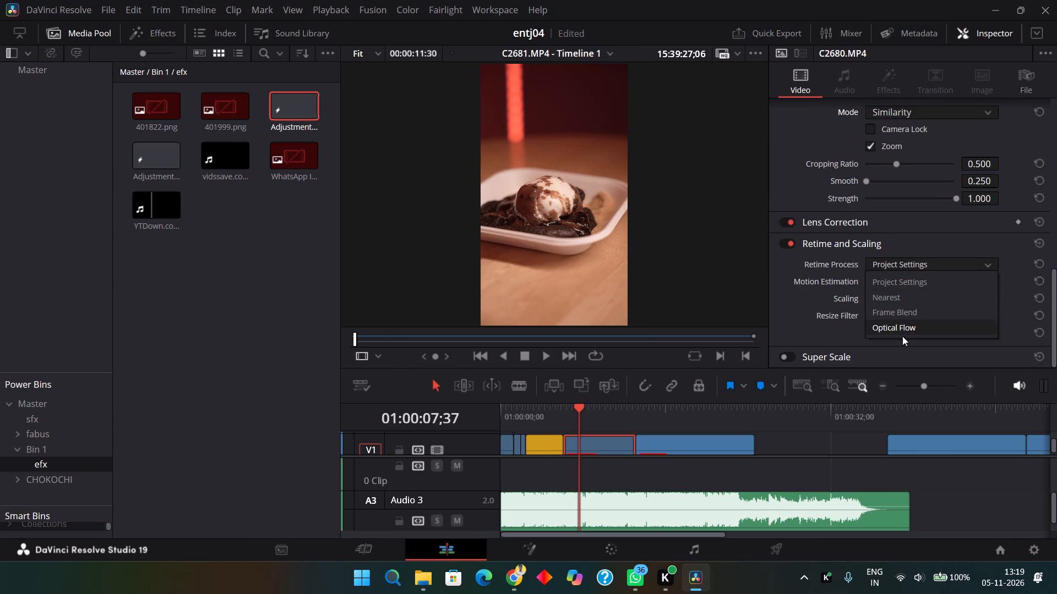
click(900, 333)
click(550, 418)
key(space)
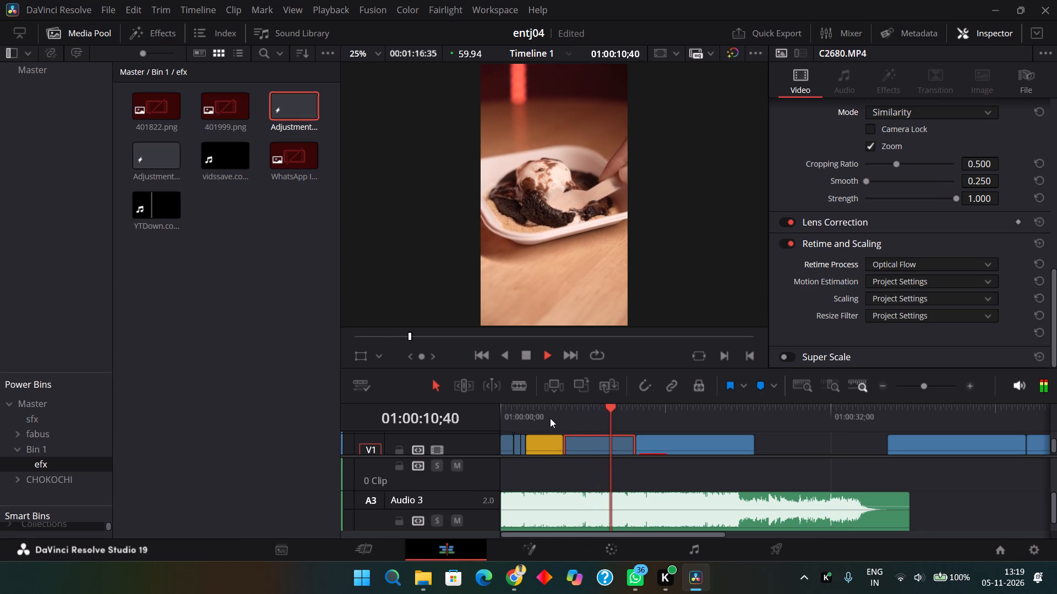
key(space)
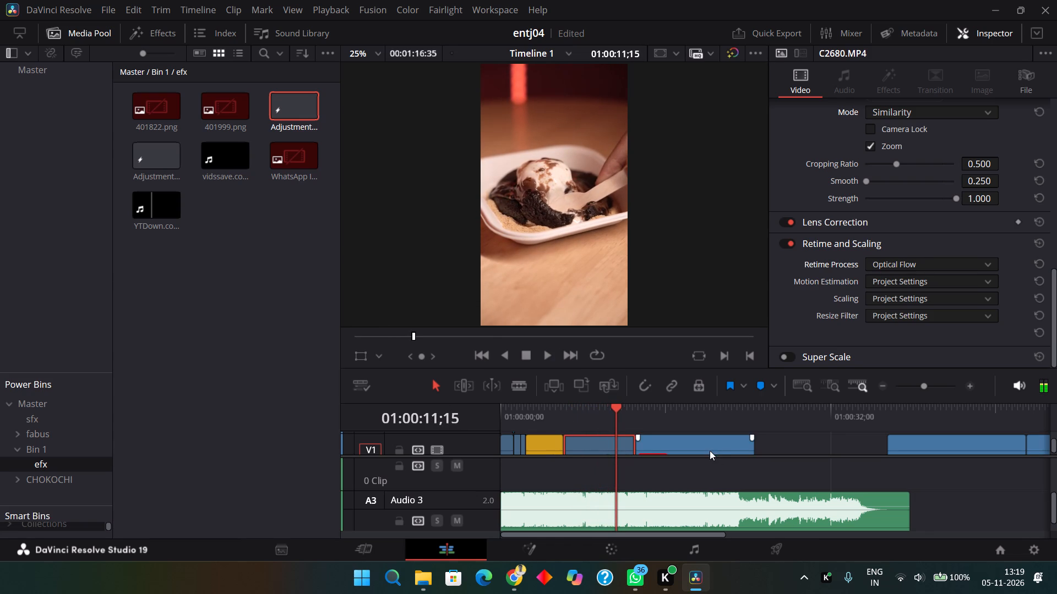
Move clip C2681 about 10.5 seconds later on the video track and extend the end of C2680 to about 01:00:21.
drag(710, 448, 791, 457)
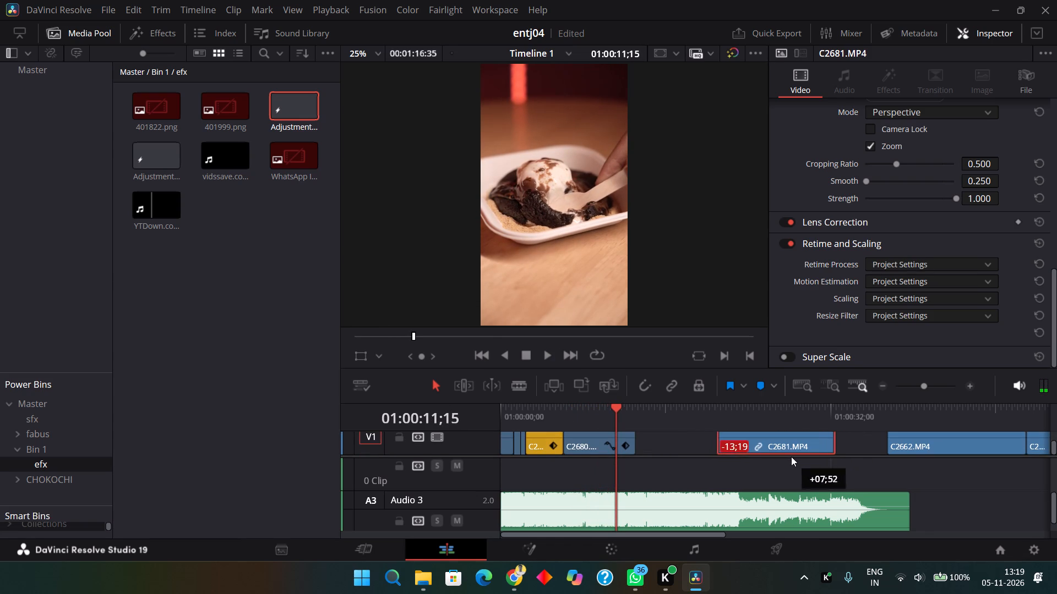
drag(791, 457, 819, 454)
drag(638, 438, 695, 438)
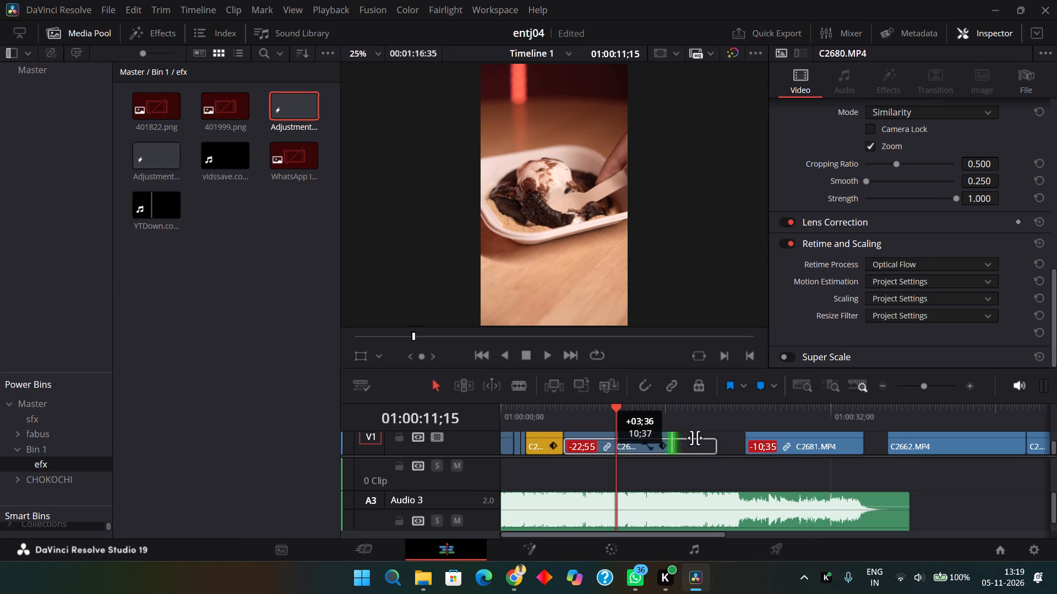
drag(695, 438, 717, 438)
Play back the extended clip C2680 and split it at 01:00:08;15.
key(space)
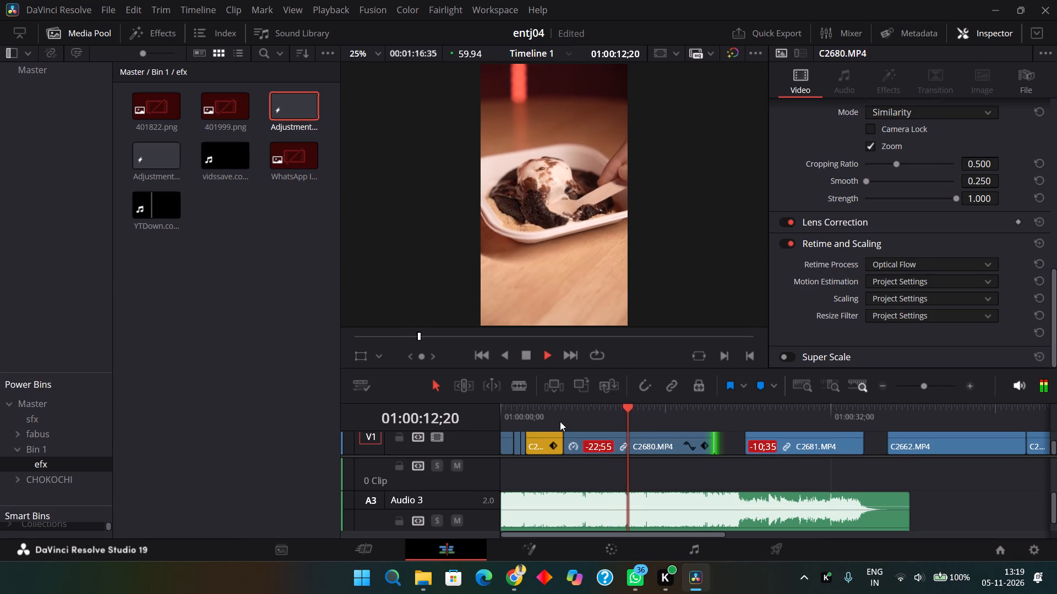
click(558, 418)
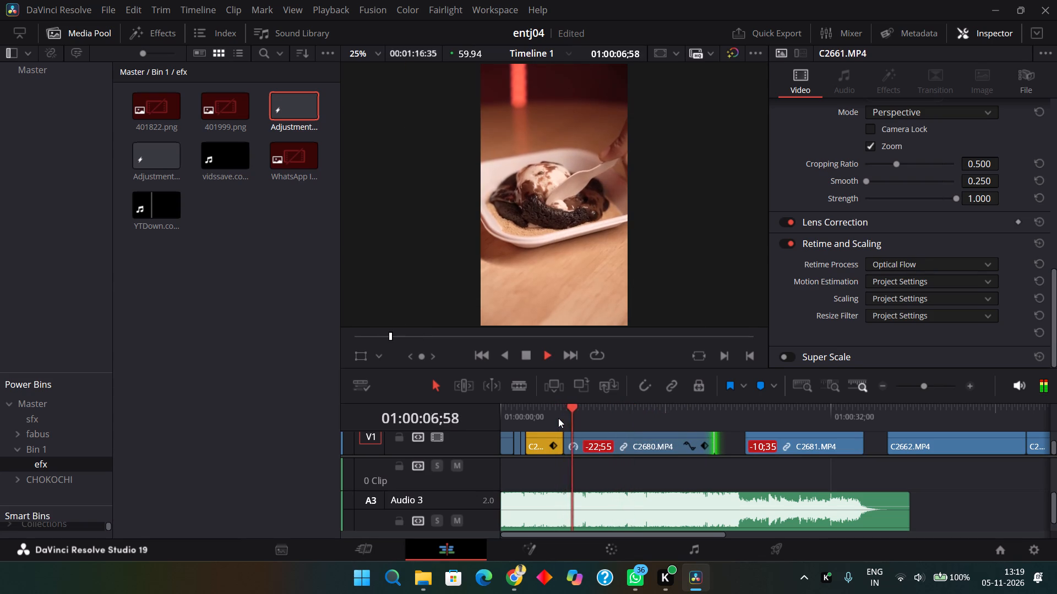
key(space)
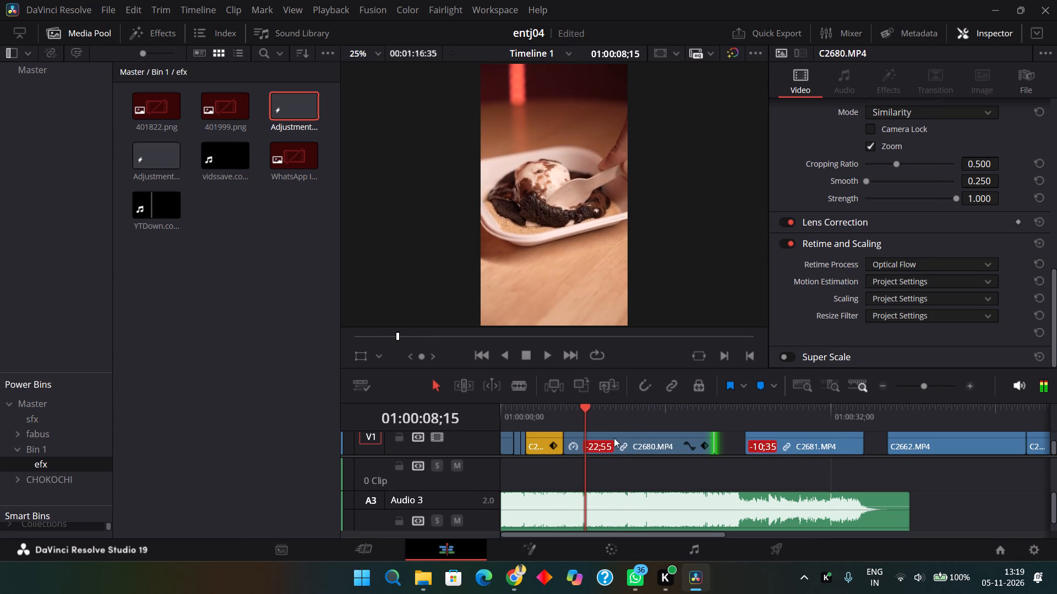
click(641, 444)
key(ctrl+b)
Skim past the split and ripple trim the start of the second C2680 piece to 01:00:11;04.
key(space)
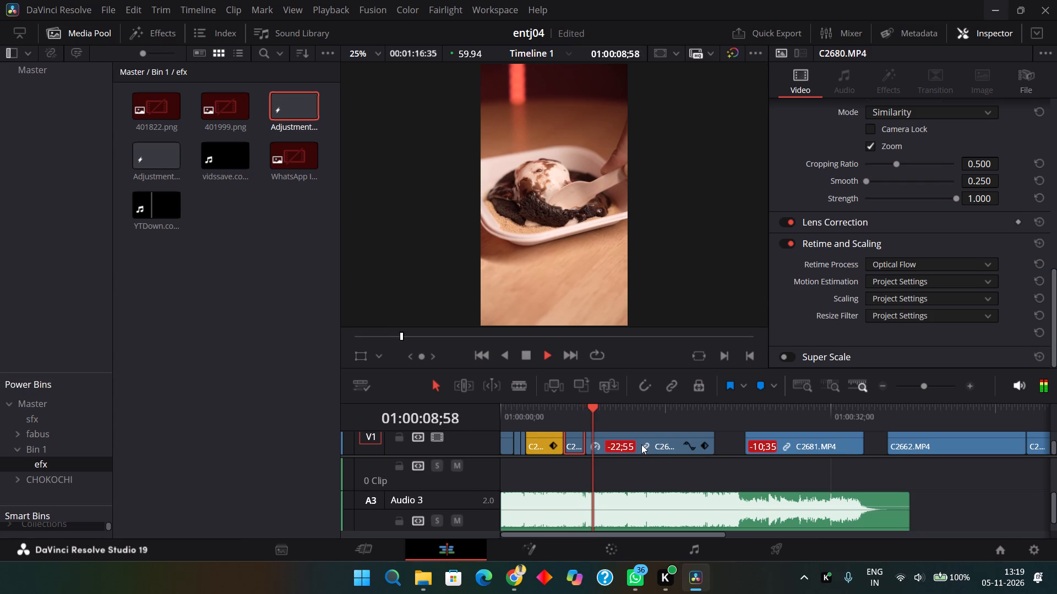
click(620, 413)
key(space)
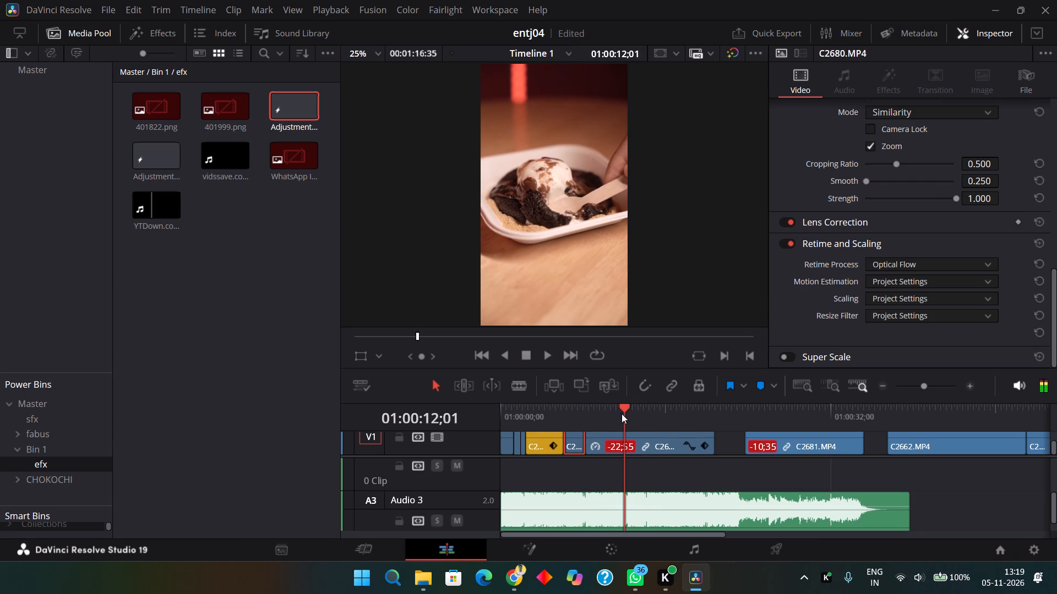
click(644, 431)
click(614, 412)
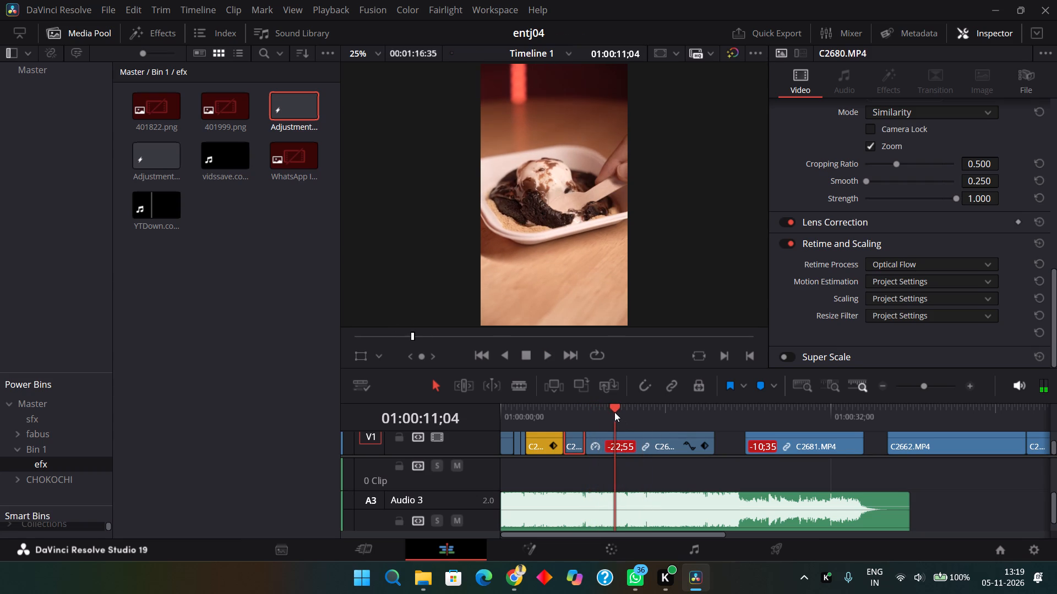
click(652, 439)
key(3)
Play over the new join, split the second C2680 piece at 01:00:10;52 and ripple delete the section before the cut.
click(567, 417)
key(space)
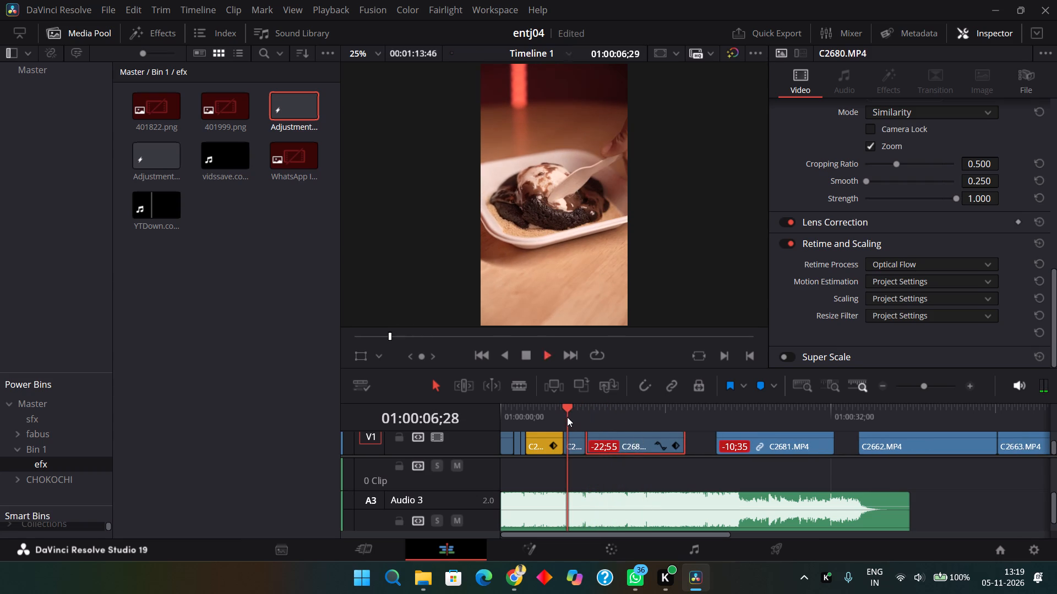
key(space)
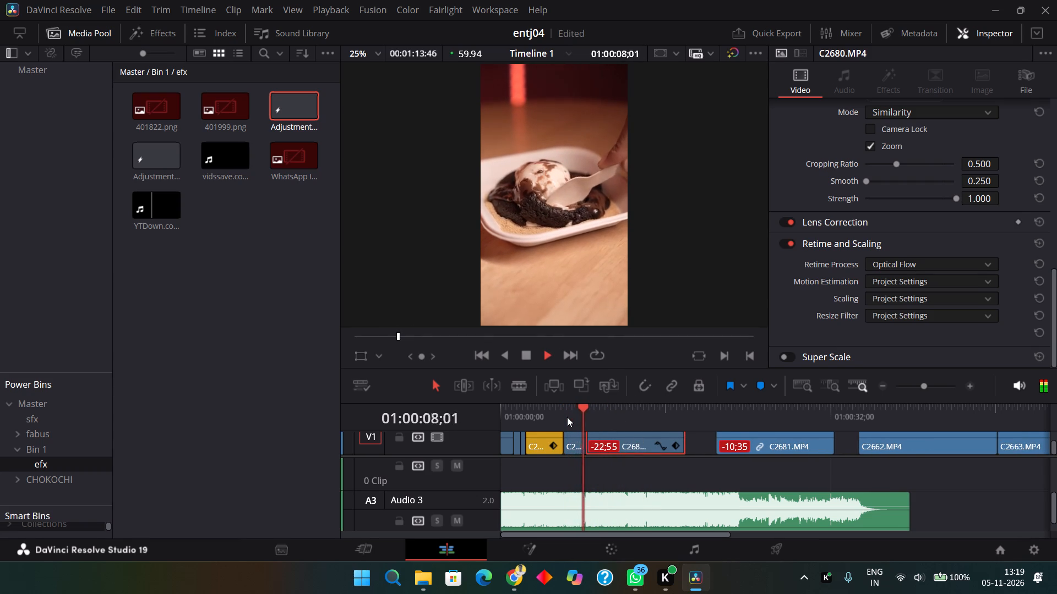
key(space)
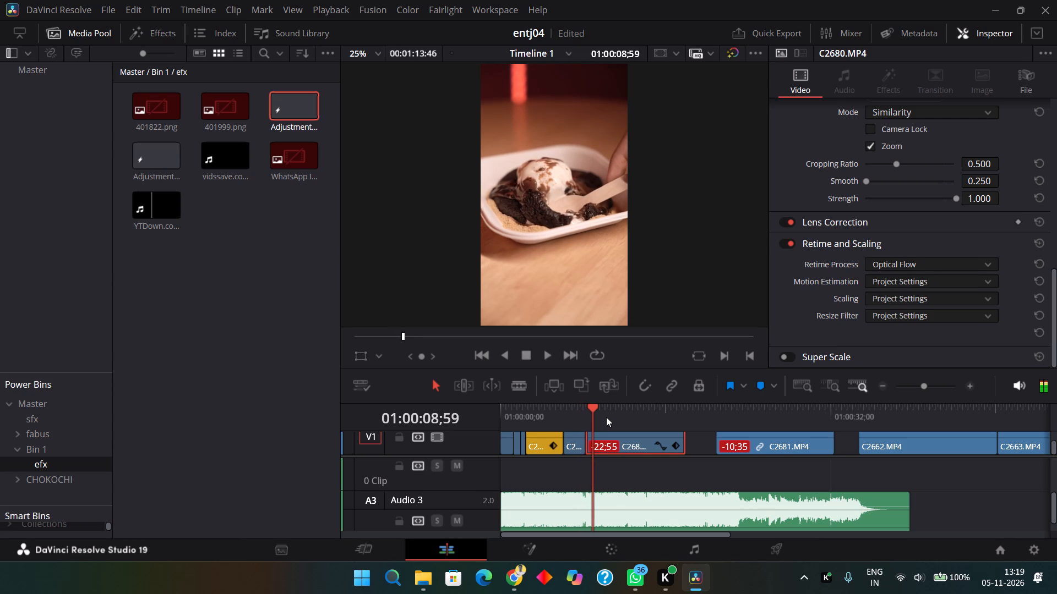
drag(606, 417, 629, 417)
click(629, 417)
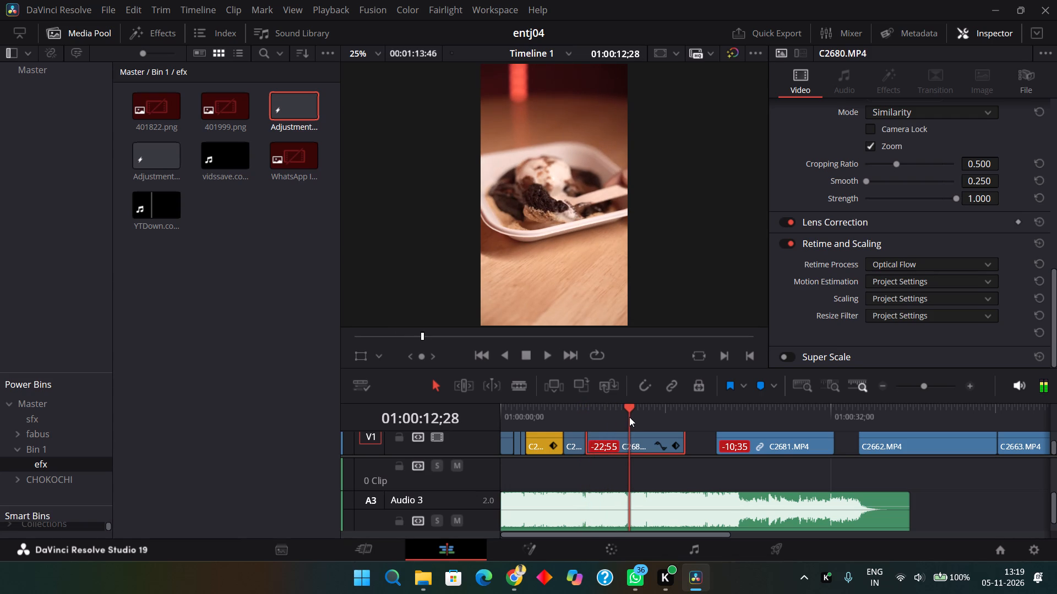
click(613, 412)
key(ctrl+b)
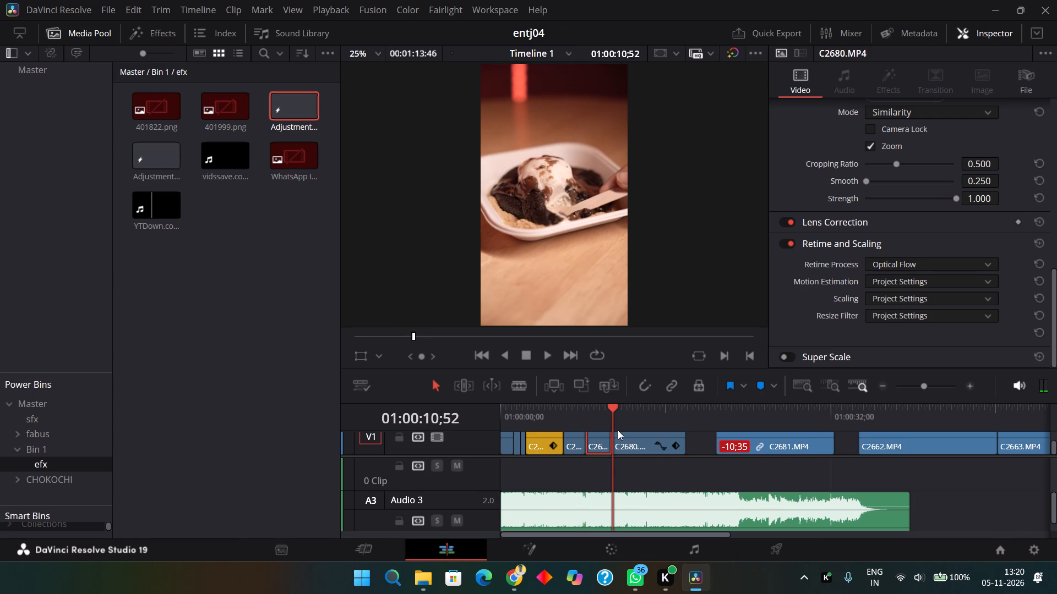
key(Delete)
Play back the spoon-lift shot and ripple trim the start of the second C2680 piece to 01:00:10;32.
click(564, 420)
key(space)
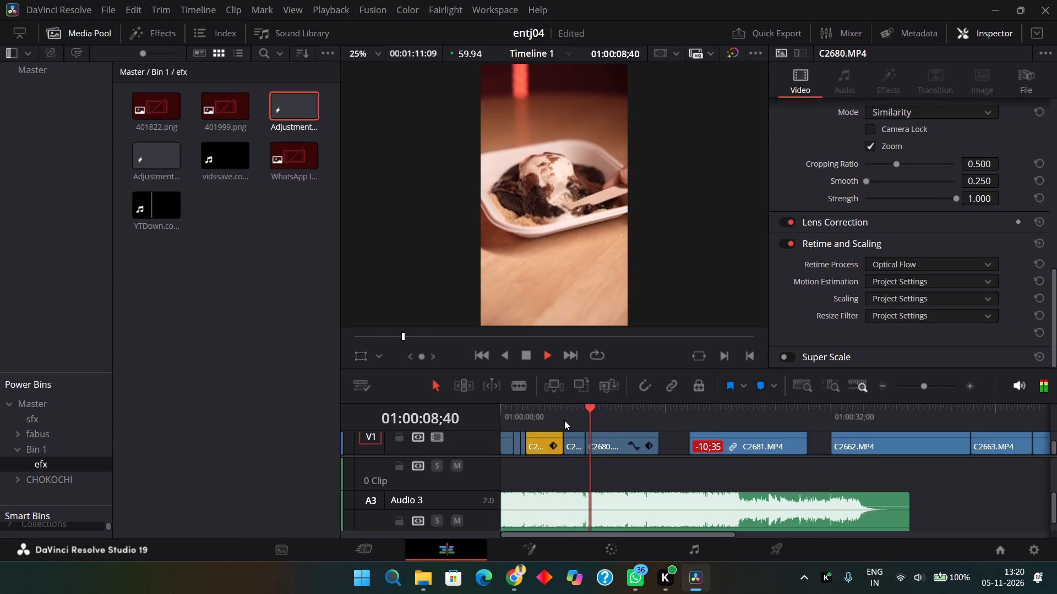
key(space)
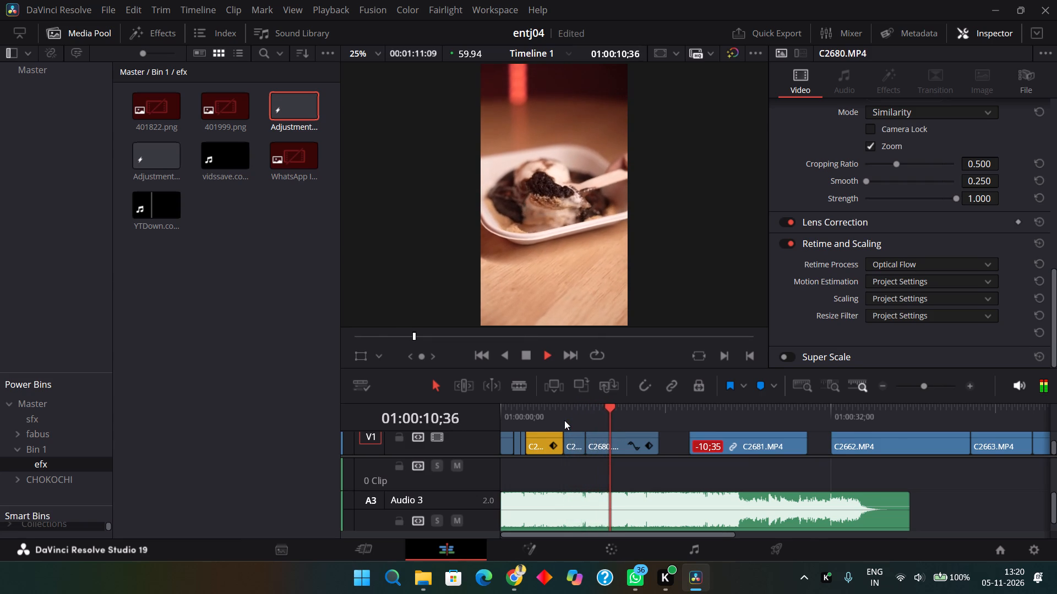
key(space)
key(space)
click(609, 413)
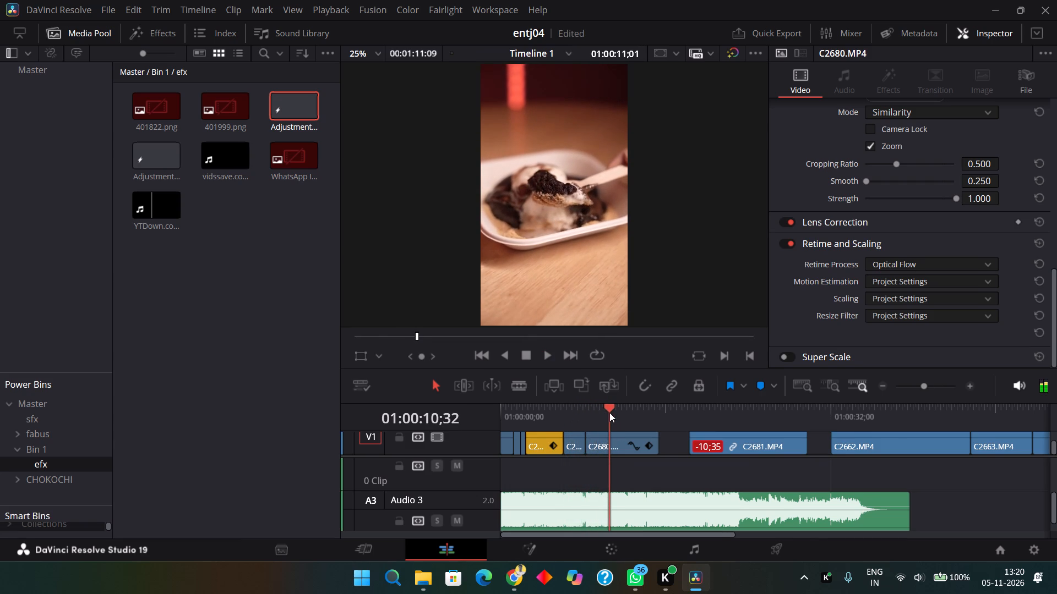
click(622, 451)
key(3)
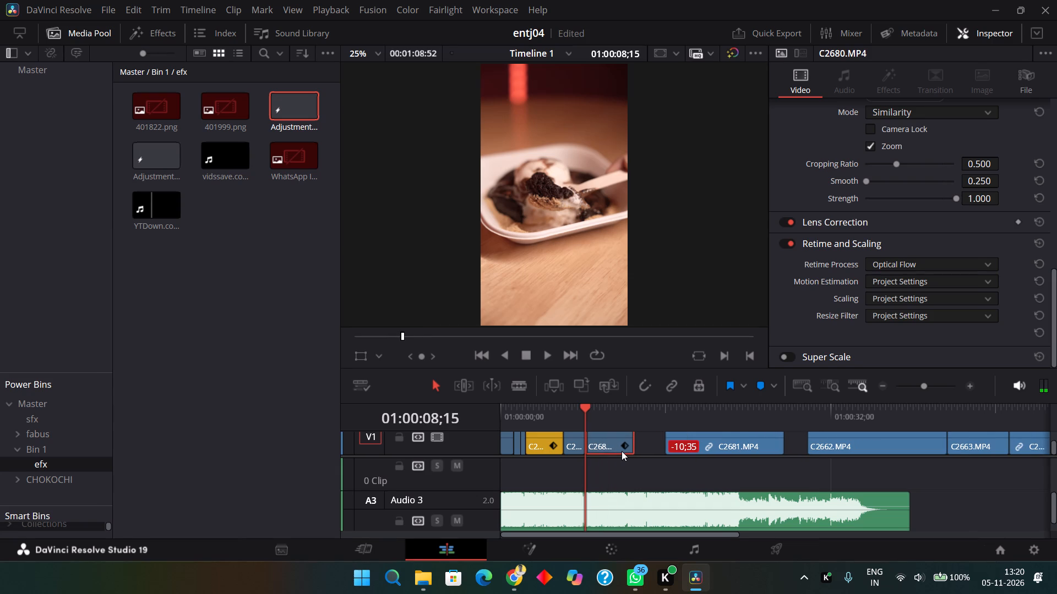
Stabilize the trimmed second piece of clip C2680 in Similarity mode.
scroll(869, 222, up, 2)
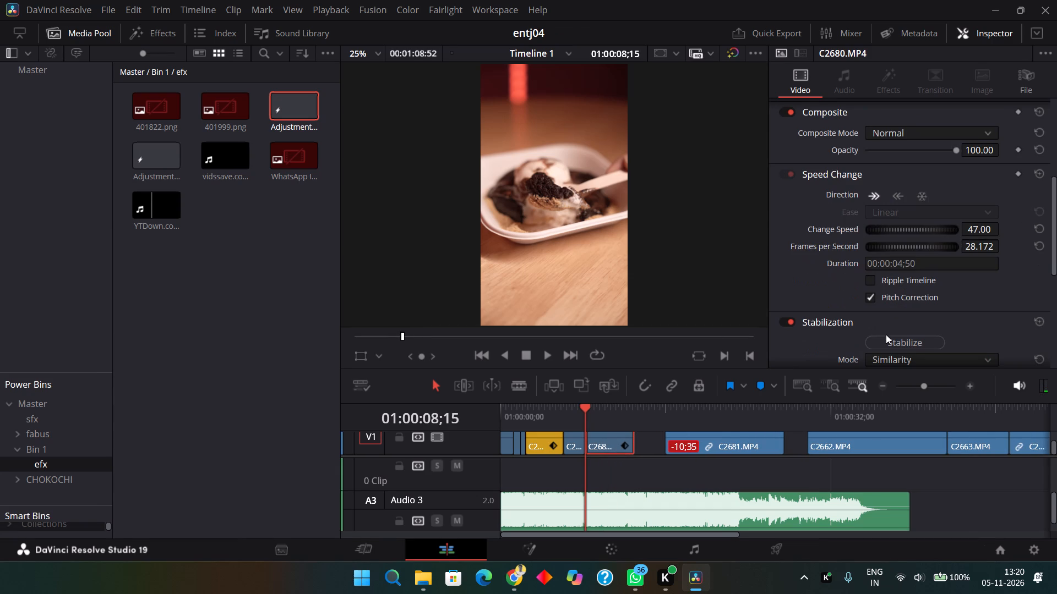
click(886, 334)
click(887, 339)
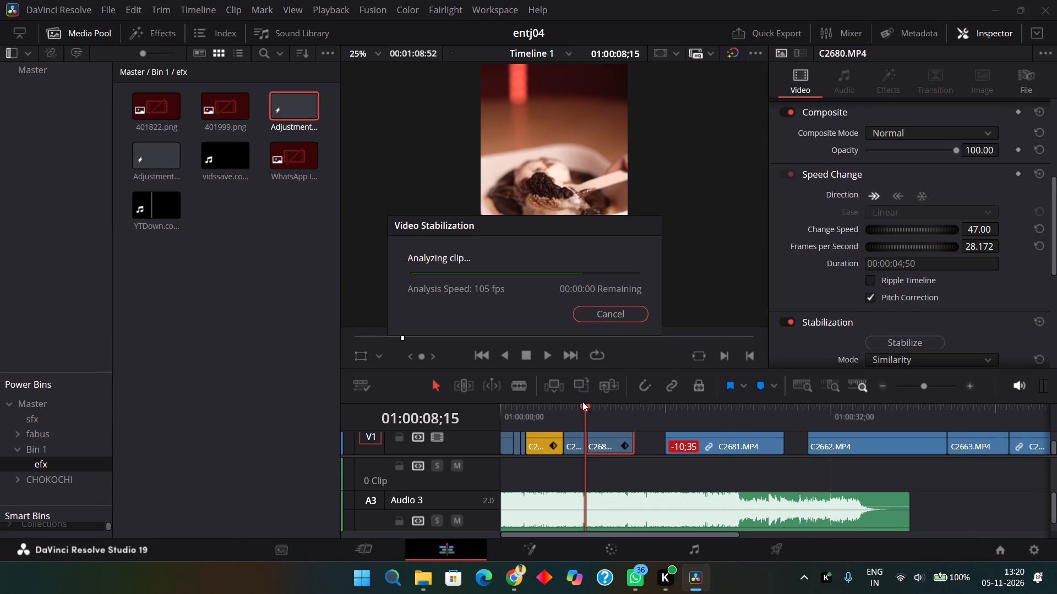
Play back the jump between the two C2680 pieces from about 01:00:06;40 to check the stabilized spoon-lift shot.
click(570, 425)
key(space)
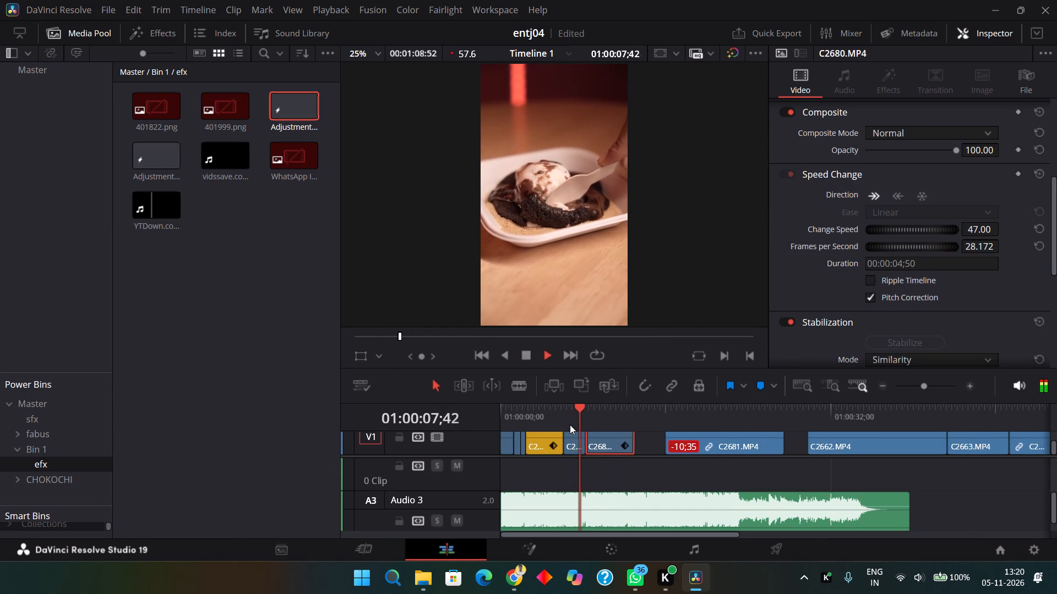
key(space)
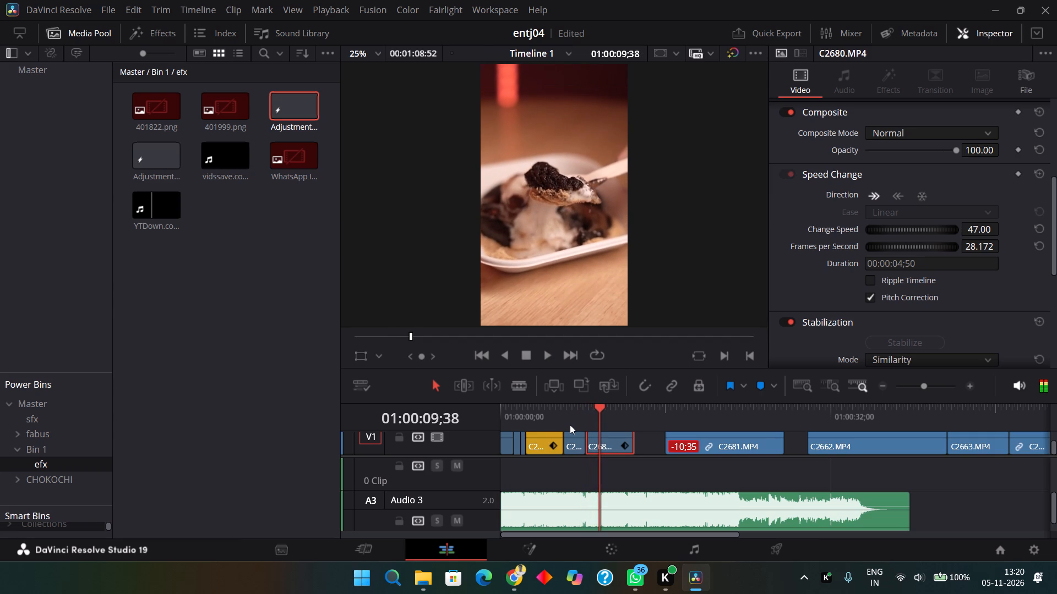
key(space)
key(space)
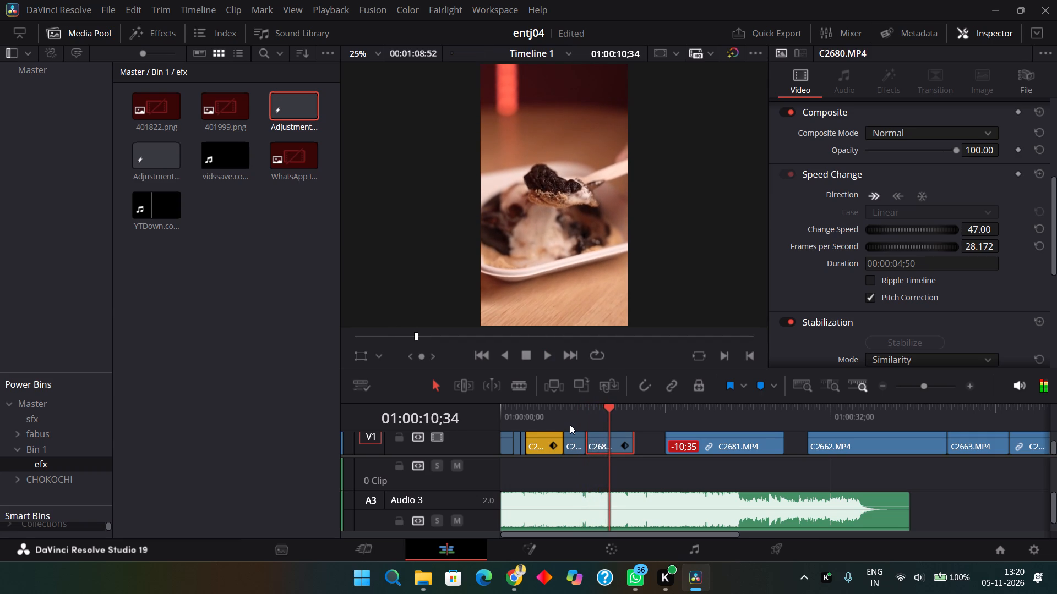
click(570, 425)
key(space)
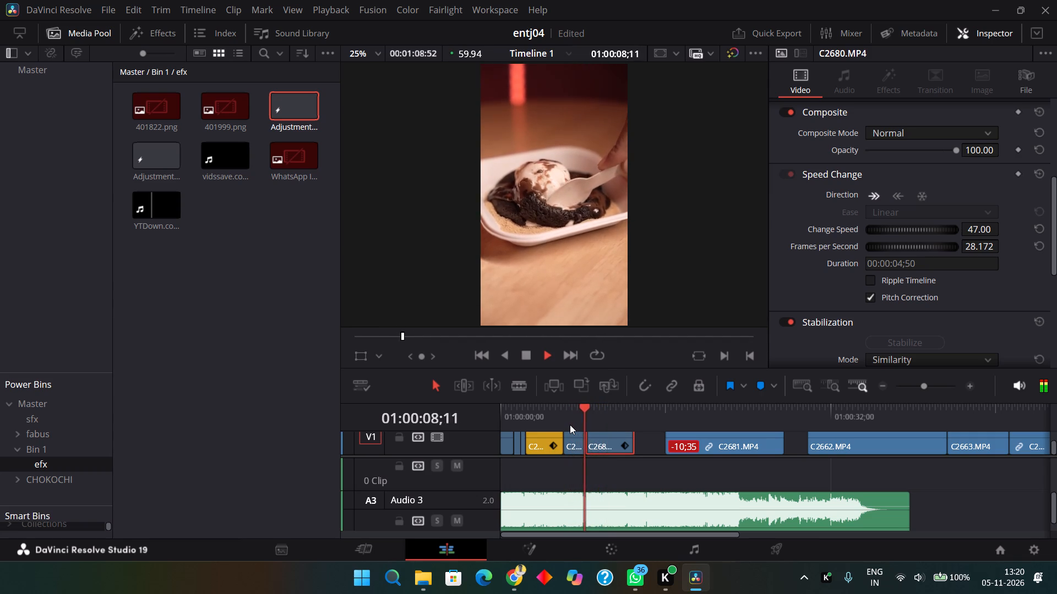
key(space)
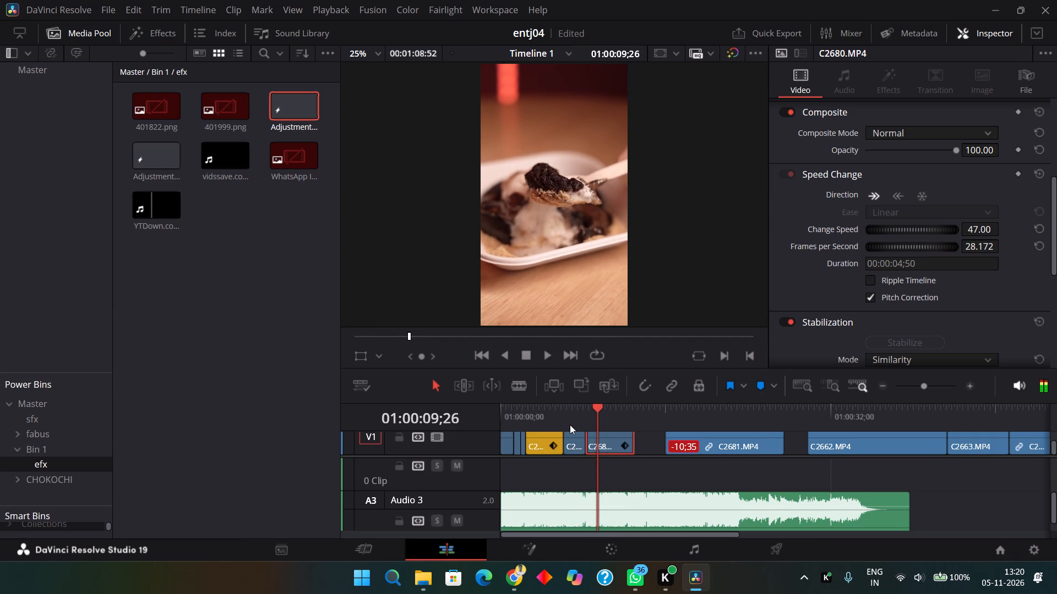
Split the second C2680 piece at 01:00:09;26, ripple delete the remainder after the cut and play back the start of the first piece.
key(ctrl+b)
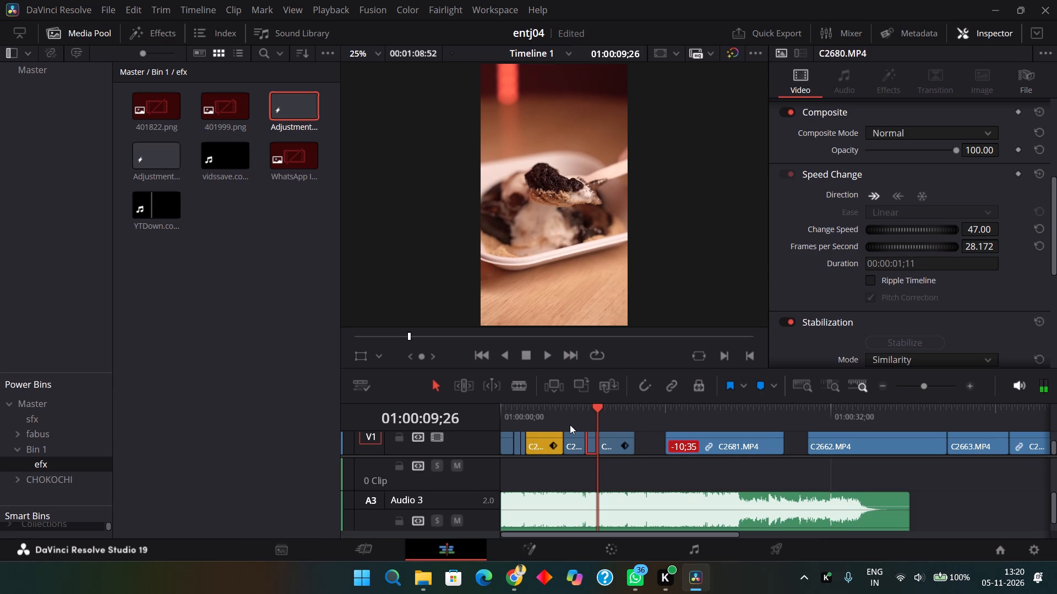
key(space)
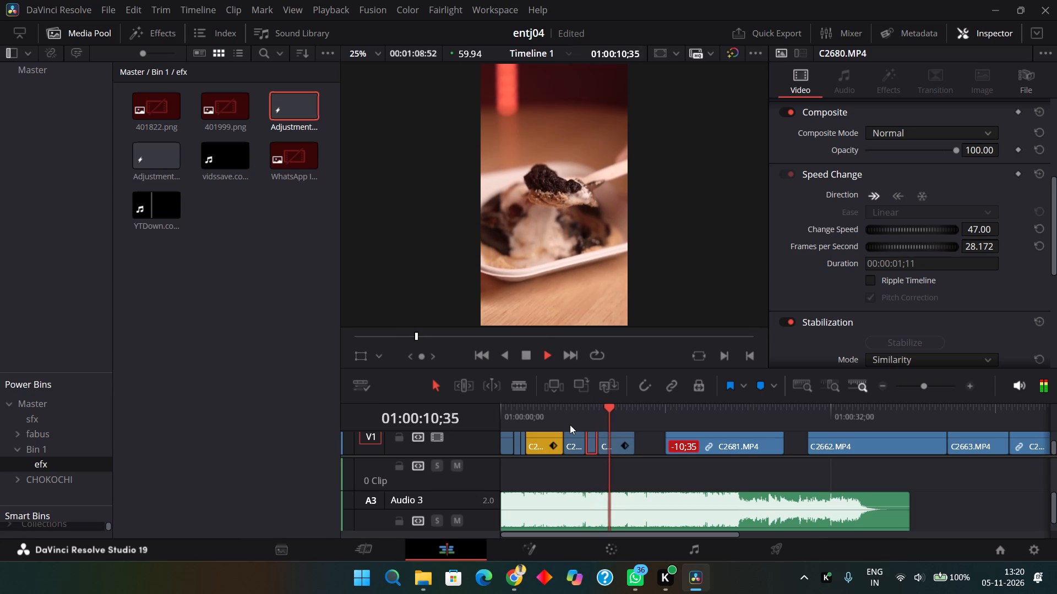
key(space)
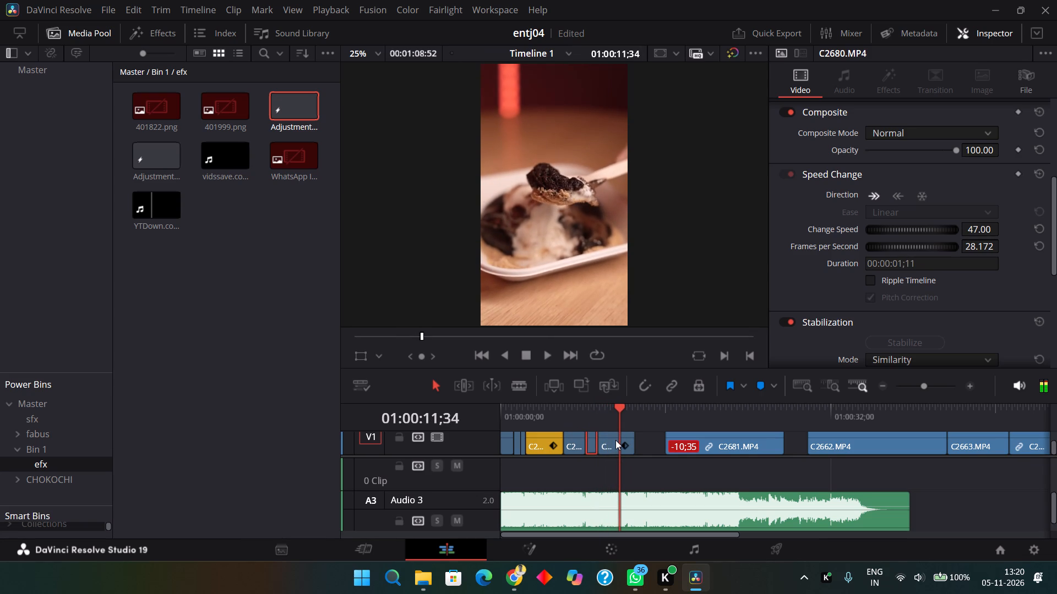
click(615, 443)
key(Delete)
click(565, 422)
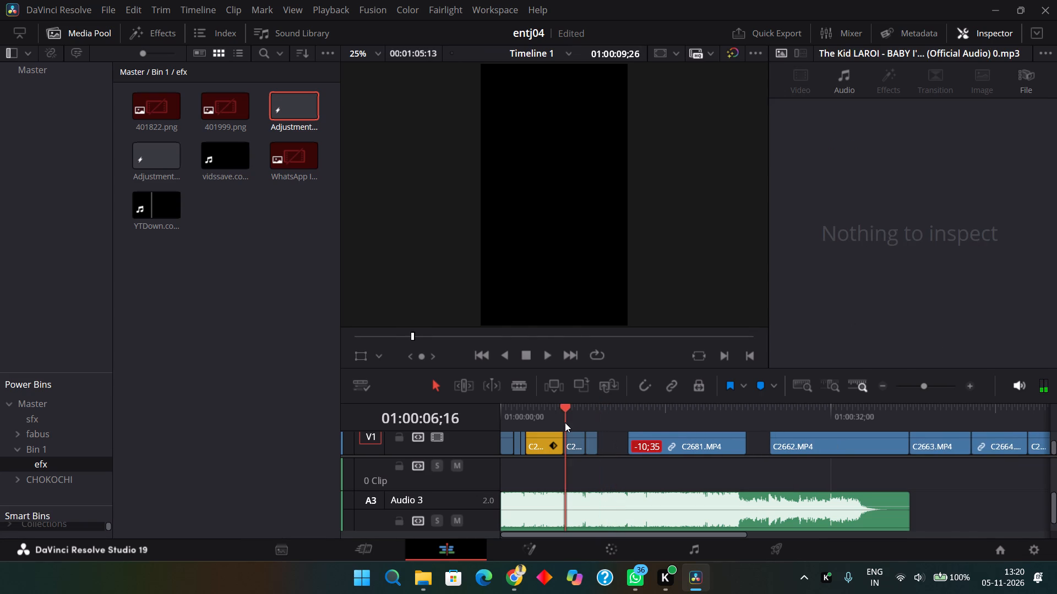
key(space)
key(space)
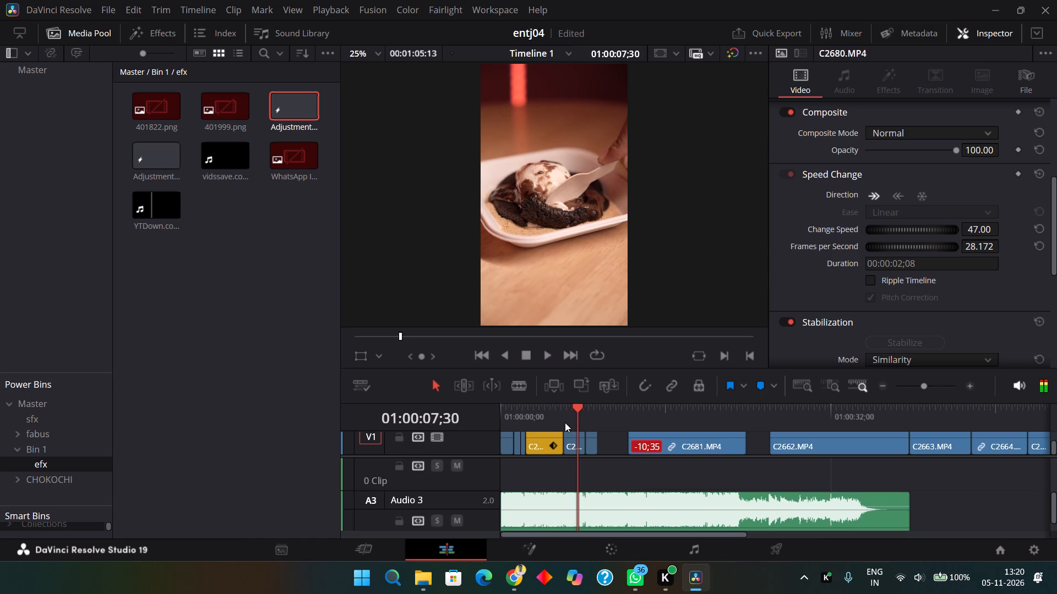
click(555, 422)
key(space)
key(space)
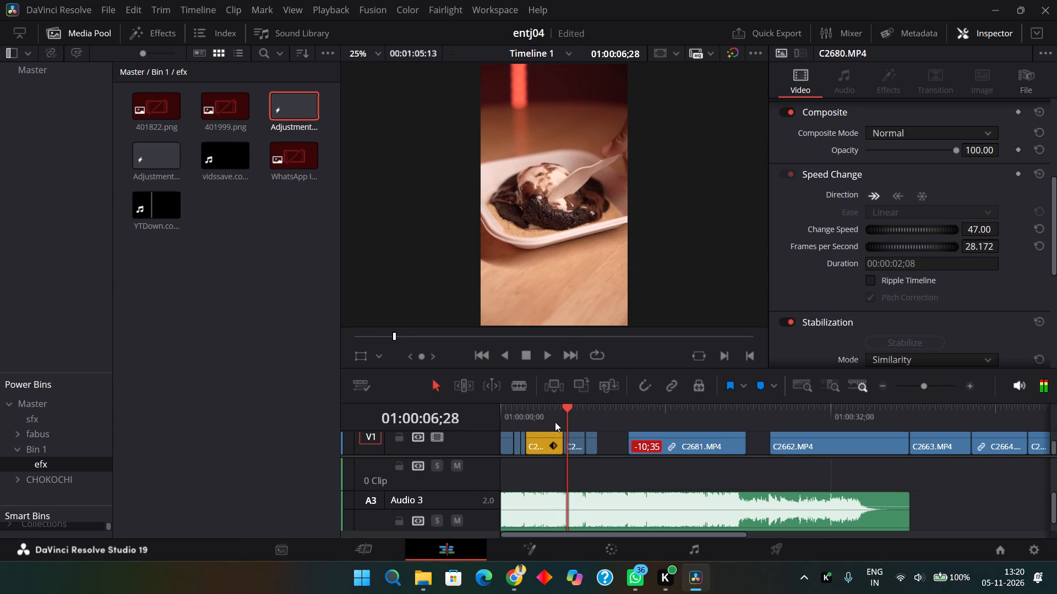
Add Transform keyframes at the start and last frame of the first C2680 piece, zooming from 1.000 to 1.640.
click(575, 439)
scroll(843, 224, up, 7)
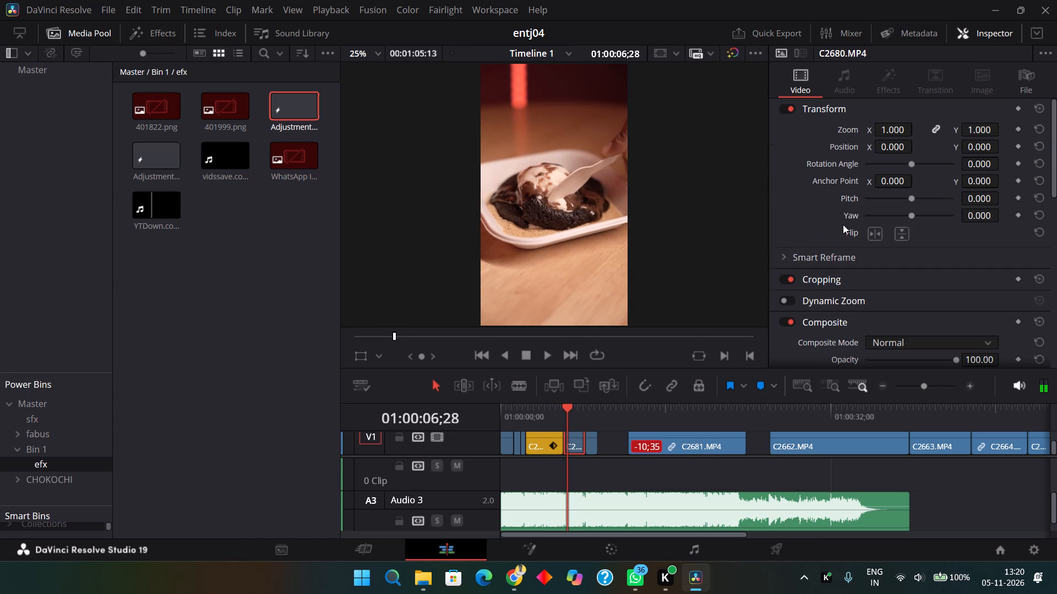
scroll(843, 224, up, 2)
click(1016, 109)
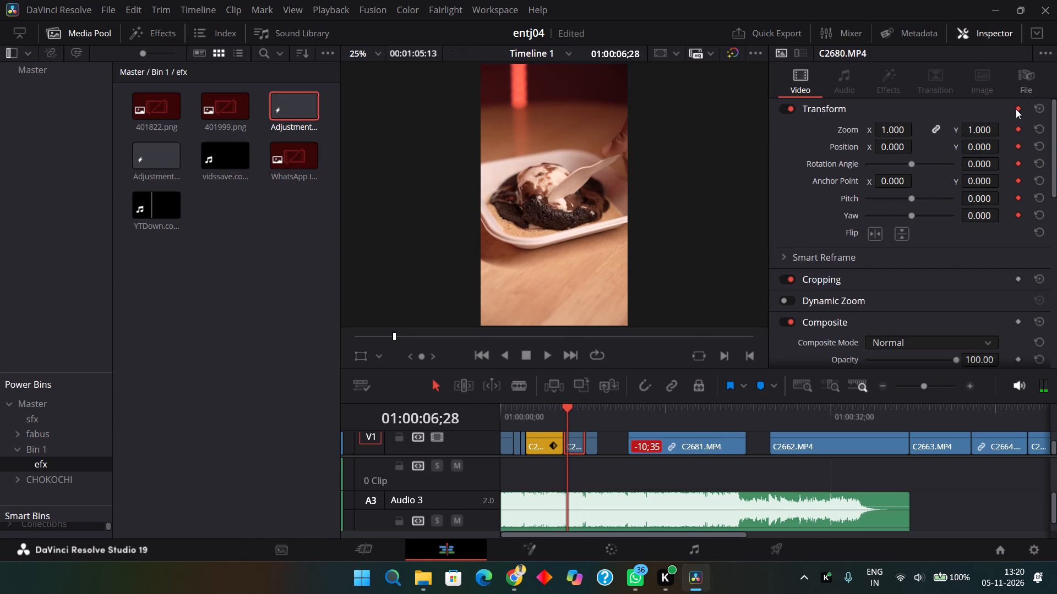
click(1016, 109)
key(Up)
click(1016, 109)
key(Down)
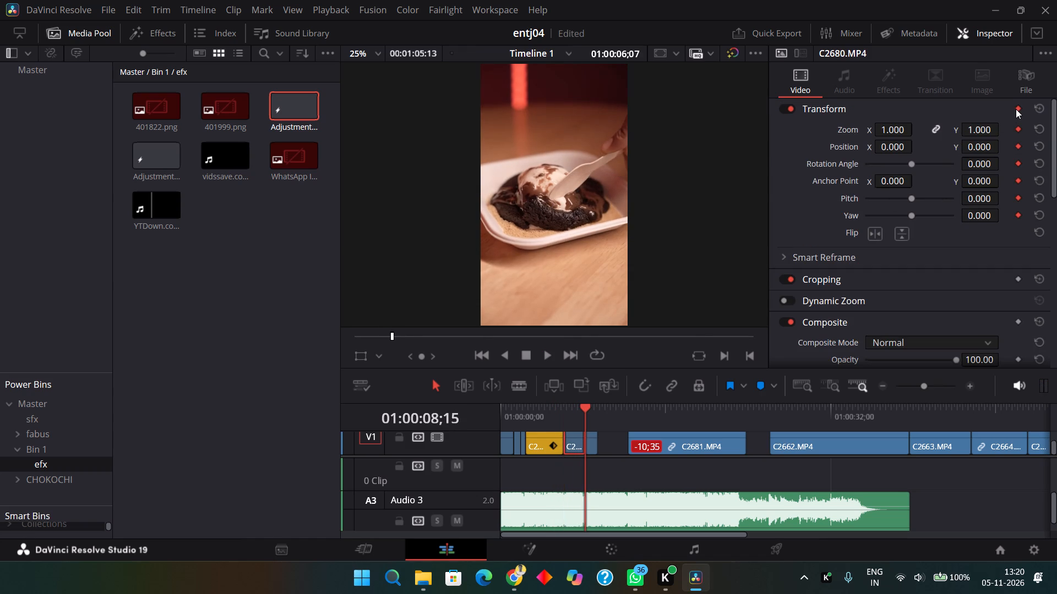
key(Left)
click(1016, 109)
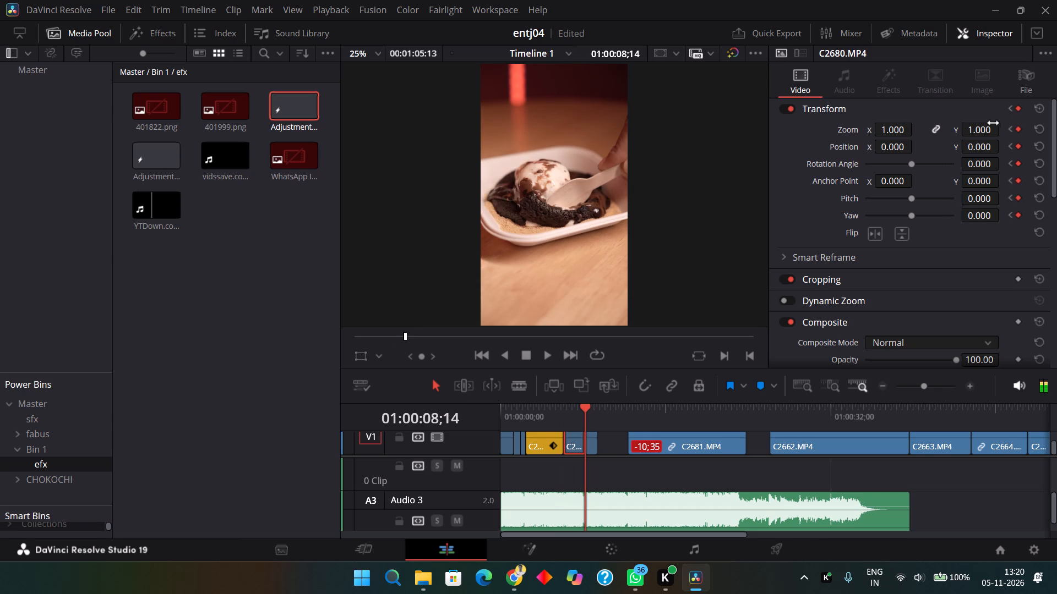
drag(989, 128, 1033, 130)
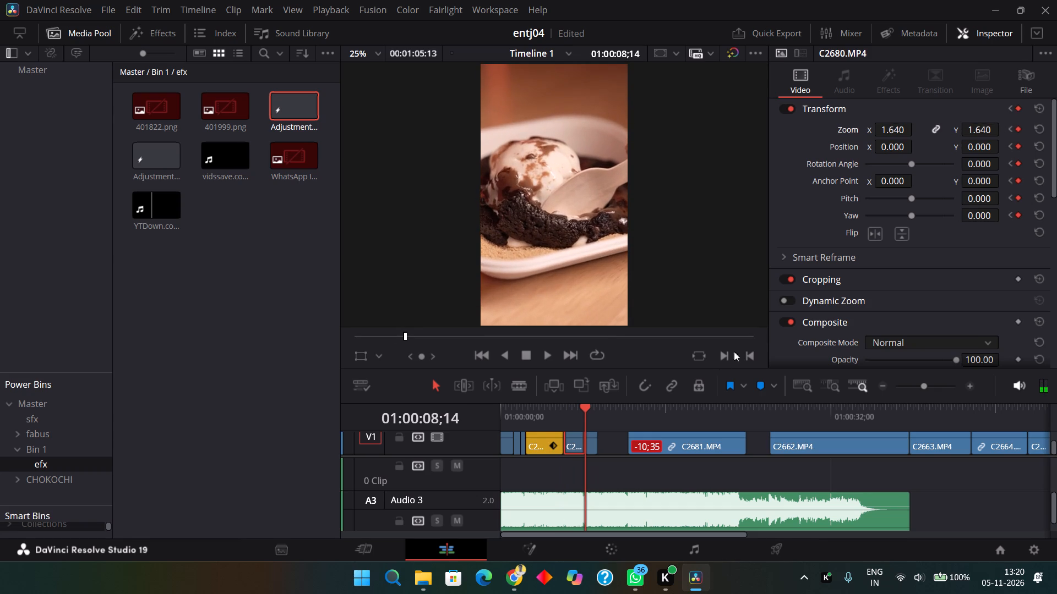
Preview the zoom on the first C2680 piece, lower its end keyframe zoom to 1.210 and play it back.
click(543, 428)
key(space)
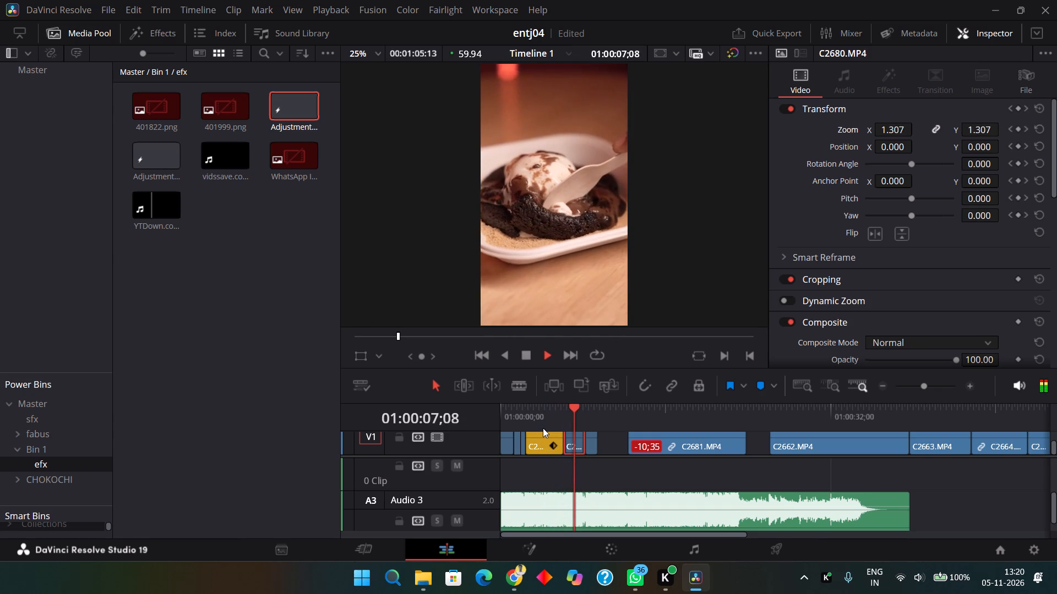
key(space)
key(Up)
key(Up)
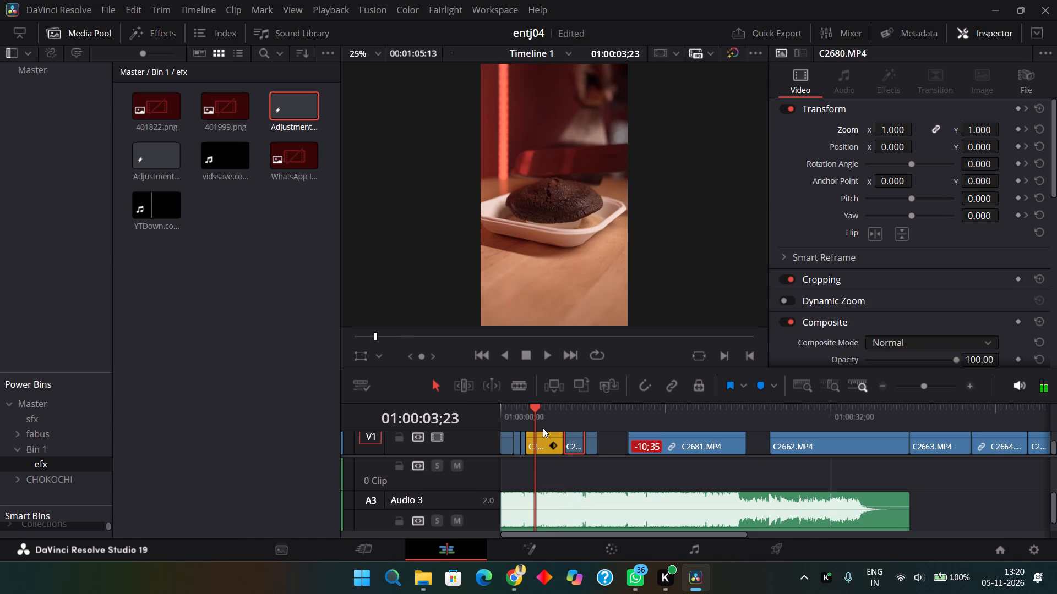
key(Down)
key(Down)
key(Left)
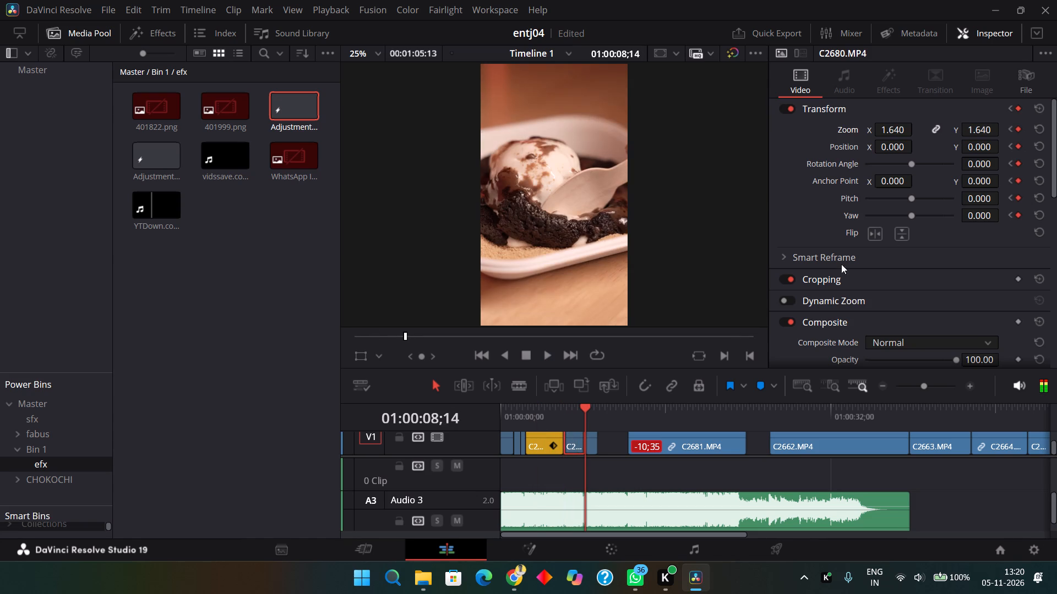
drag(901, 129, 878, 131)
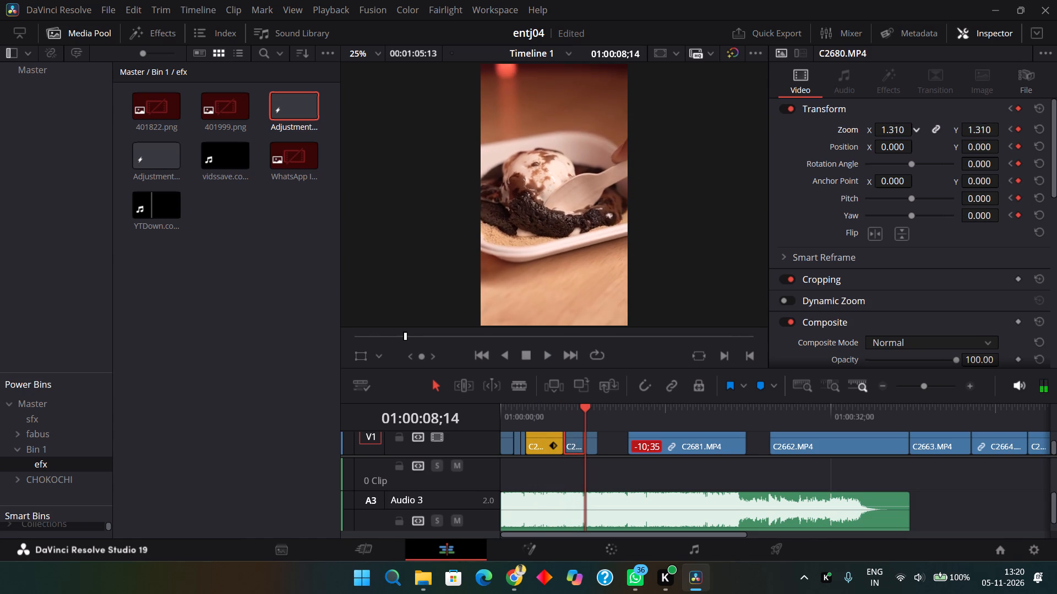
drag(878, 131, 871, 131)
click(562, 413)
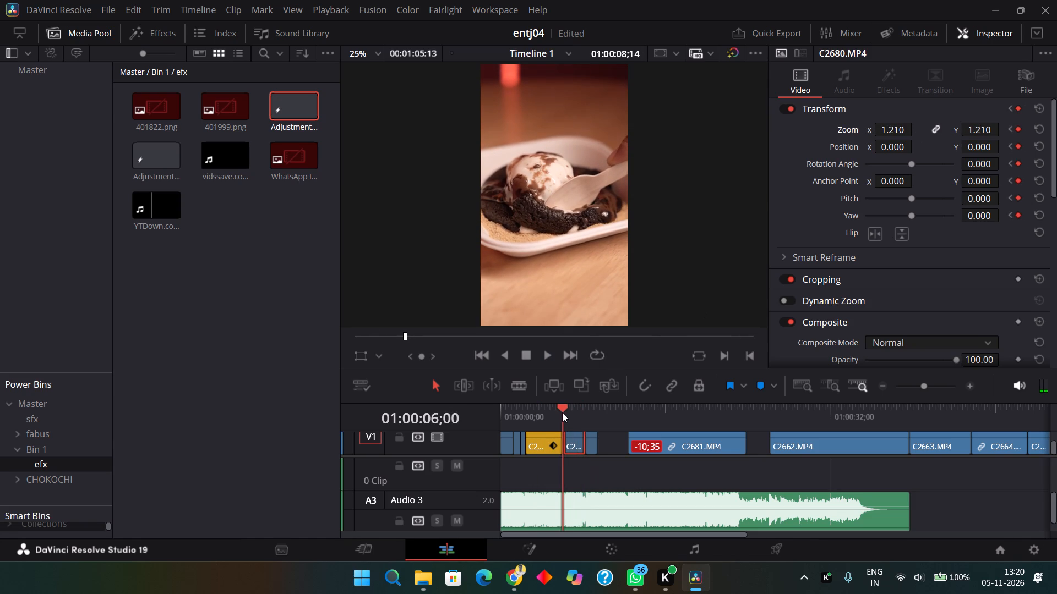
key(space)
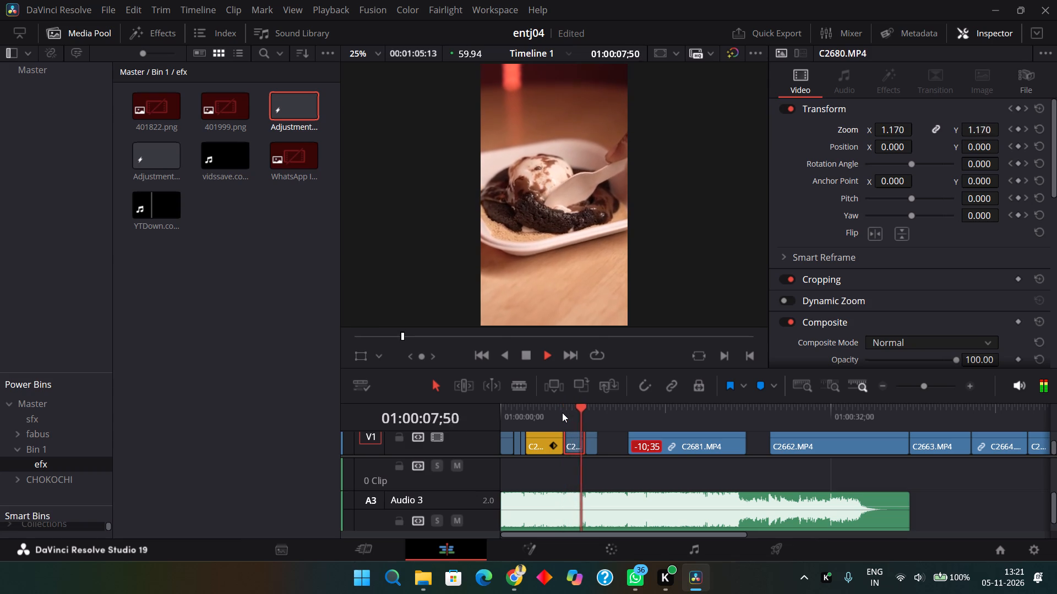
key(space)
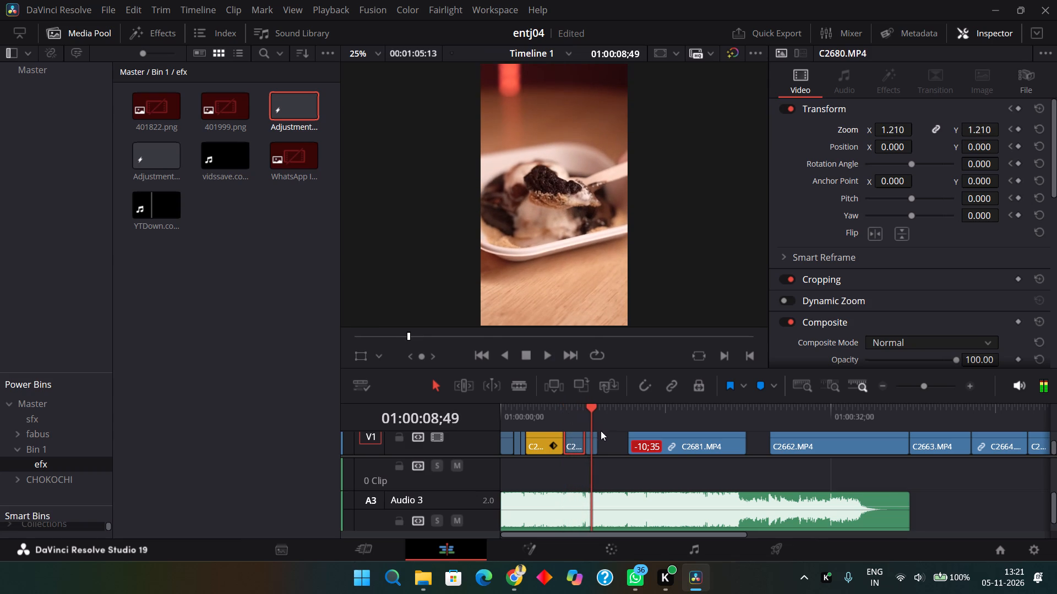
Add Transform keyframes at the start and last frame of the second C2680 piece, zooming out from 1.190 to 1.000.
click(595, 439)
key(Up)
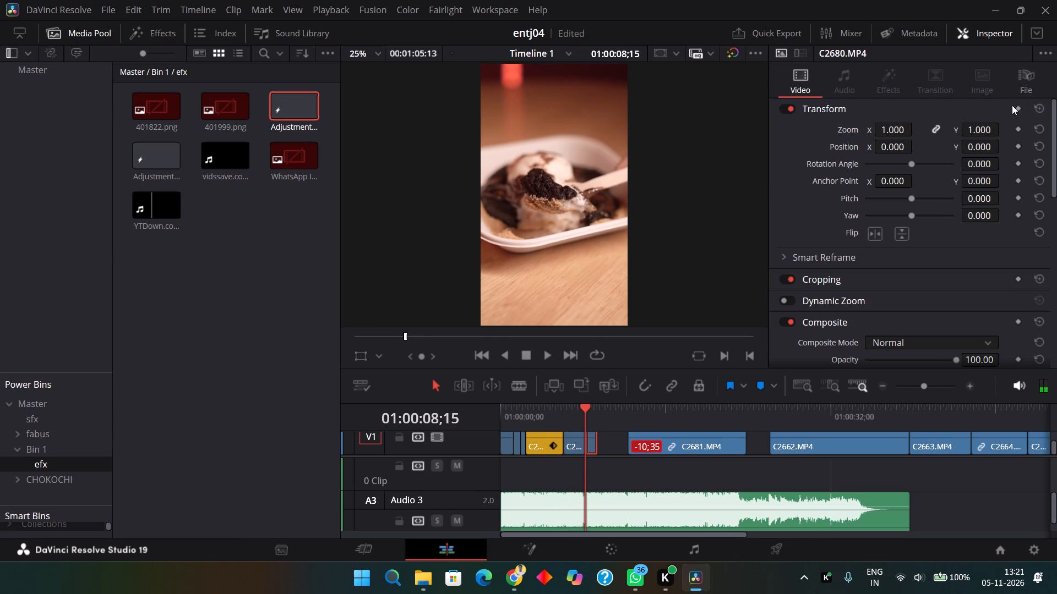
click(1017, 108)
key(Down)
key(Left)
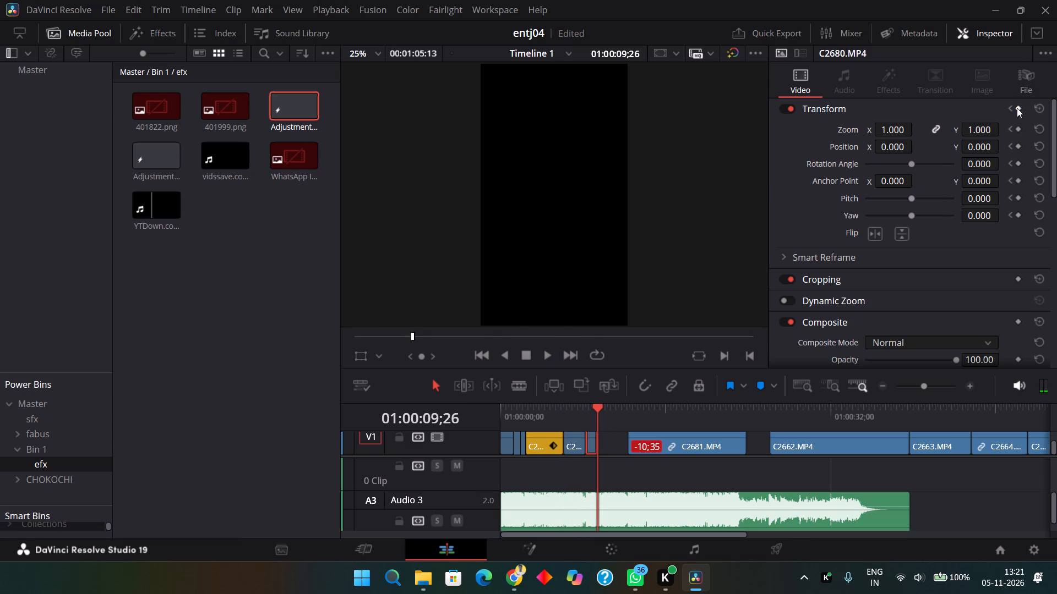
click(1017, 108)
key(Up)
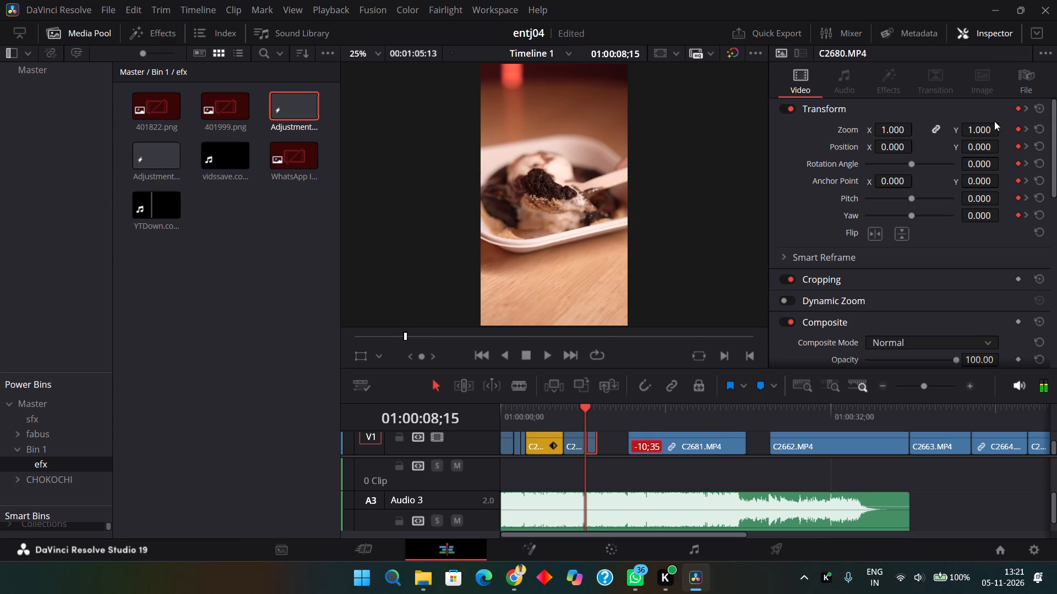
drag(987, 129, 1000, 129)
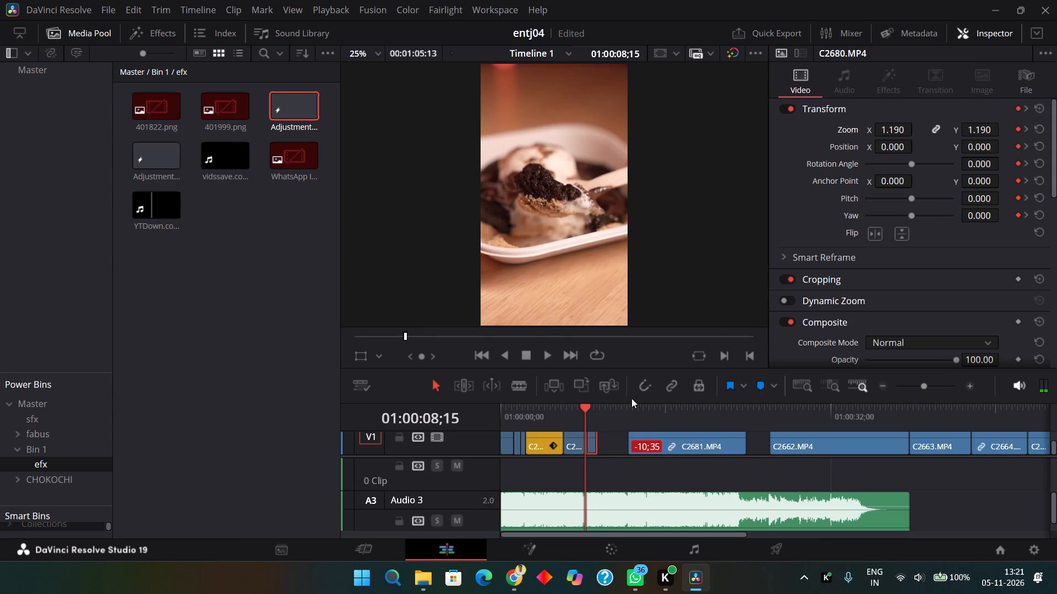
Scrub through clip C2681 for usable footage and replay the zoomed C2680 pieces from 01:00:05;12.
key(space)
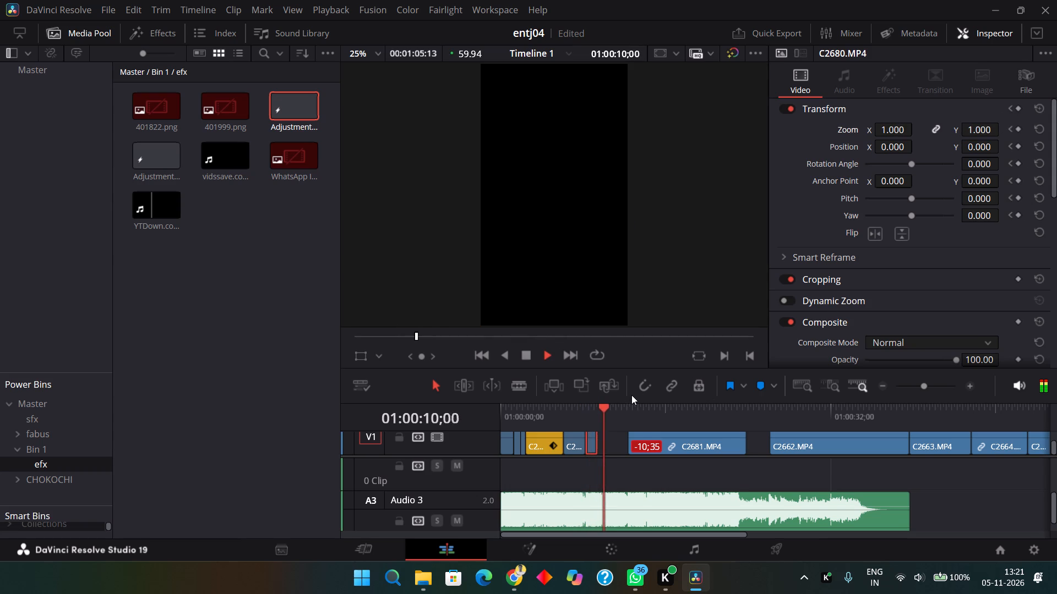
click(641, 413)
click(702, 418)
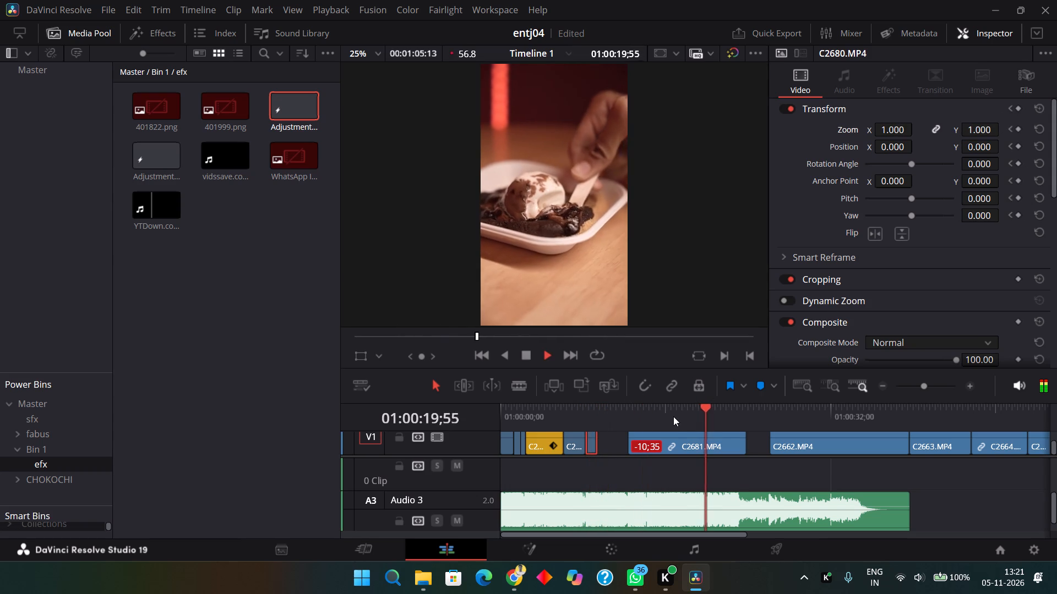
click(668, 416)
drag(668, 416, 735, 421)
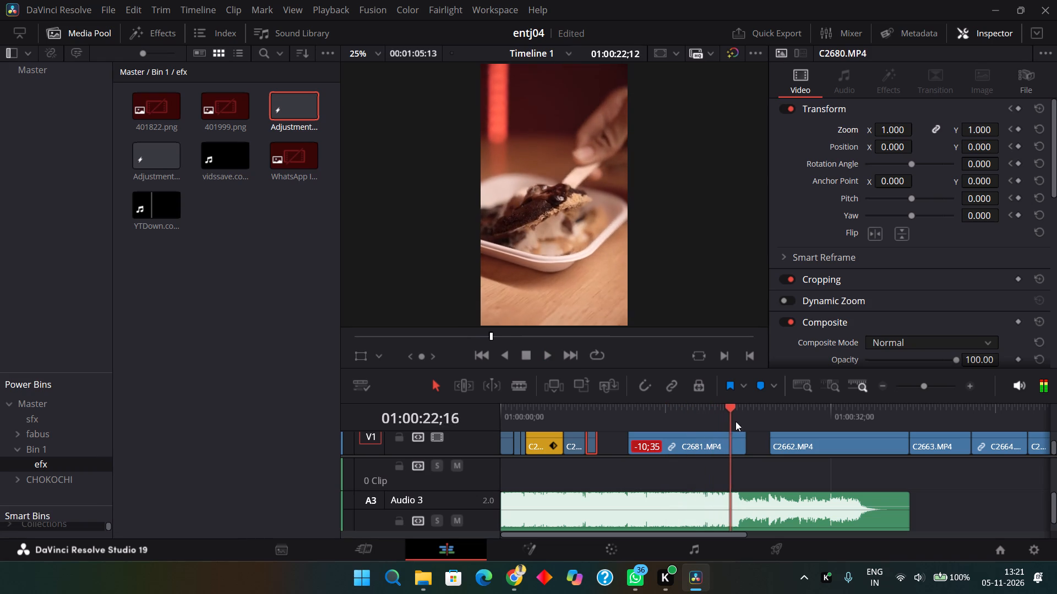
drag(735, 421, 676, 420)
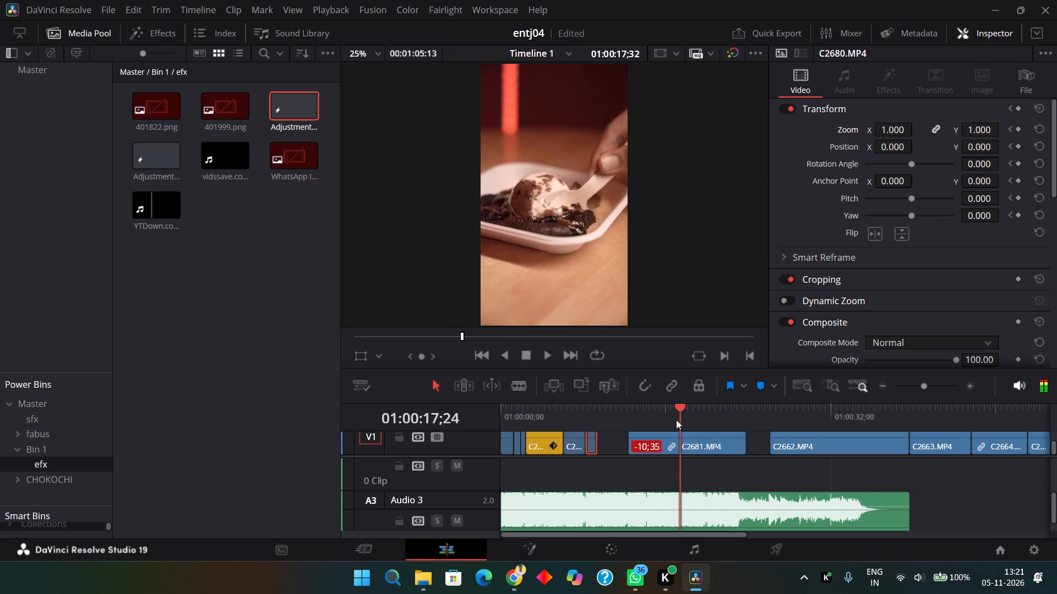
drag(676, 420, 653, 416)
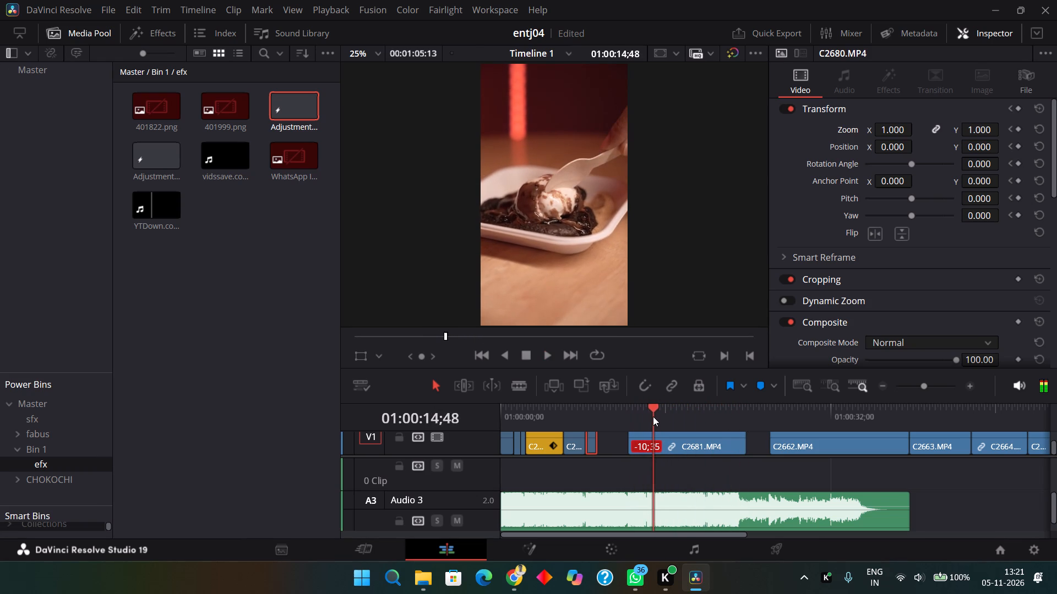
key(space)
click(554, 417)
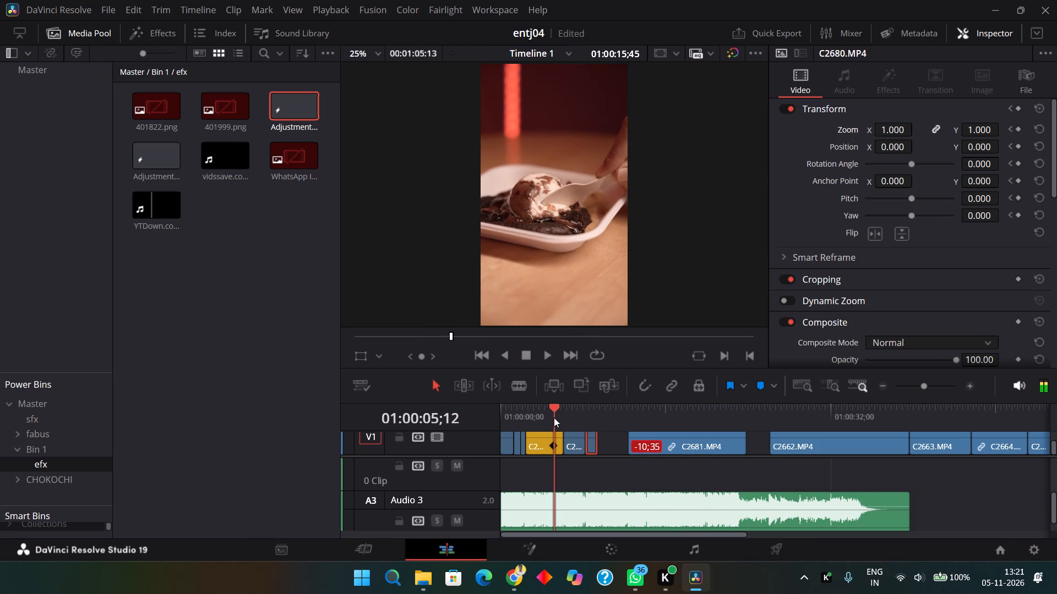
key(space)
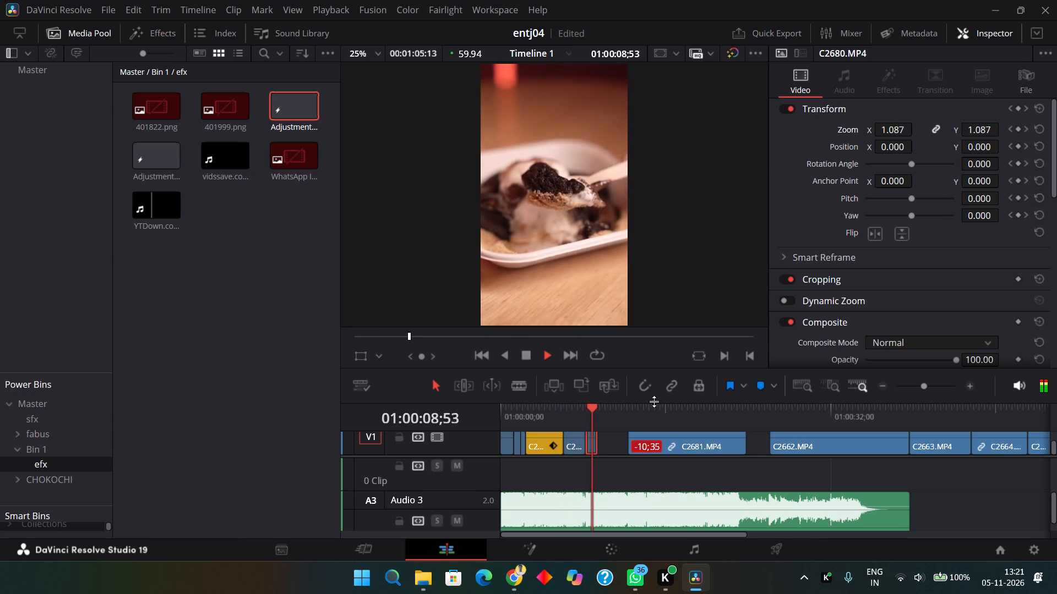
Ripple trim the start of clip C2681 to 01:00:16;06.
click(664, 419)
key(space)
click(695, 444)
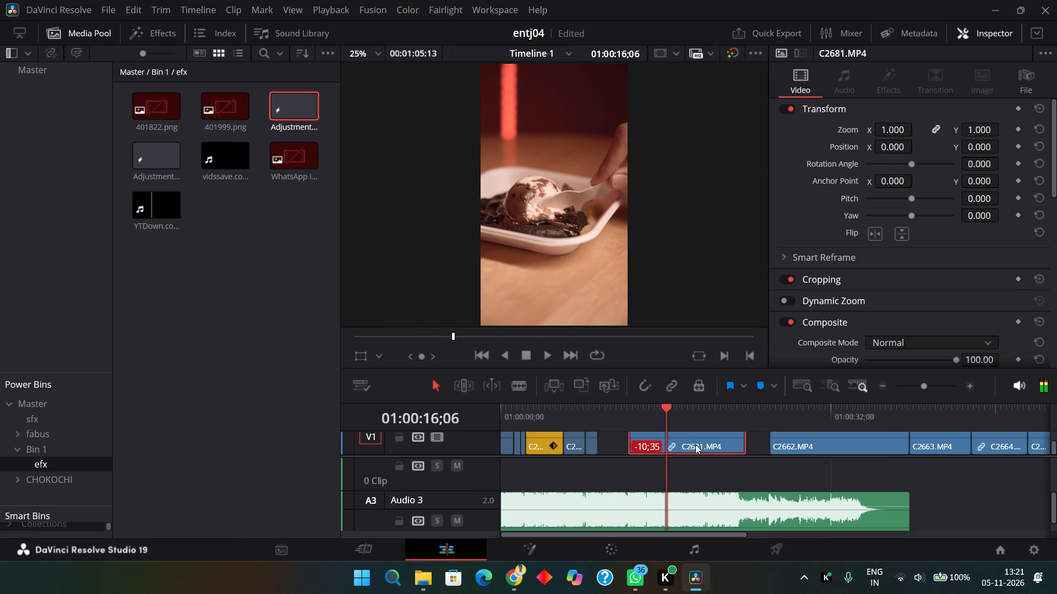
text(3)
Play back the shortened clip C2681 and ripple delete it from the timeline.
key(space)
click(664, 414)
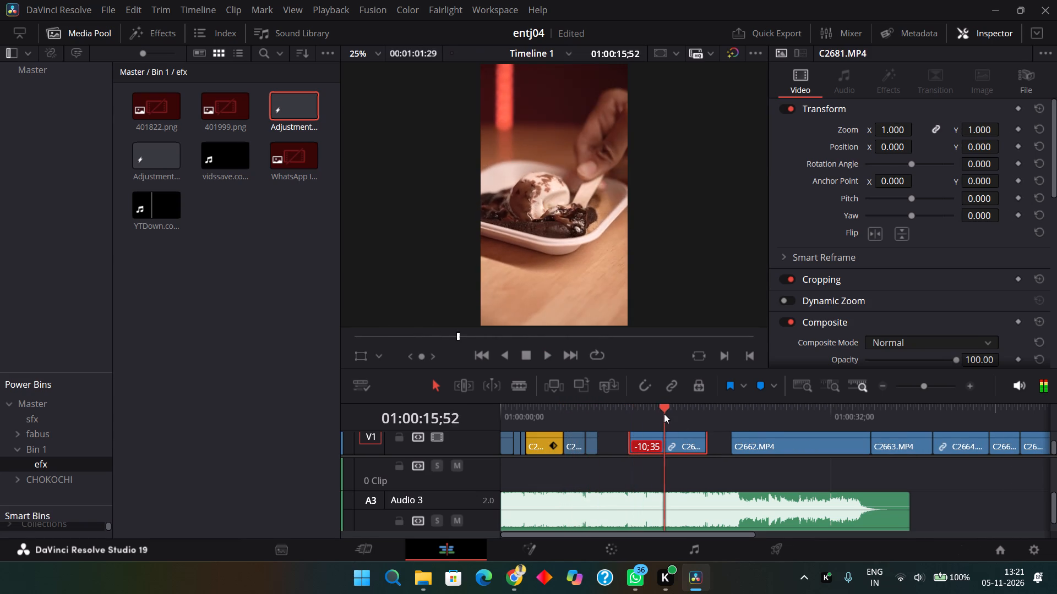
key(space)
key(Delete)
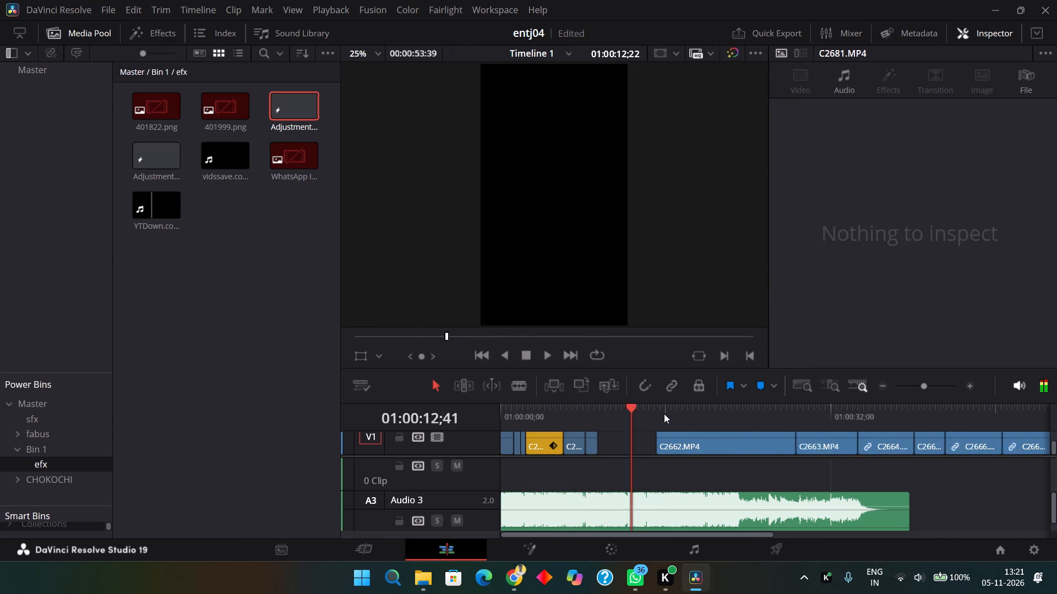
Scrub through clip C2662 for usable footage and ripple trim its start to 01:00:23;21.
key(space)
click(664, 414)
drag(664, 414, 685, 414)
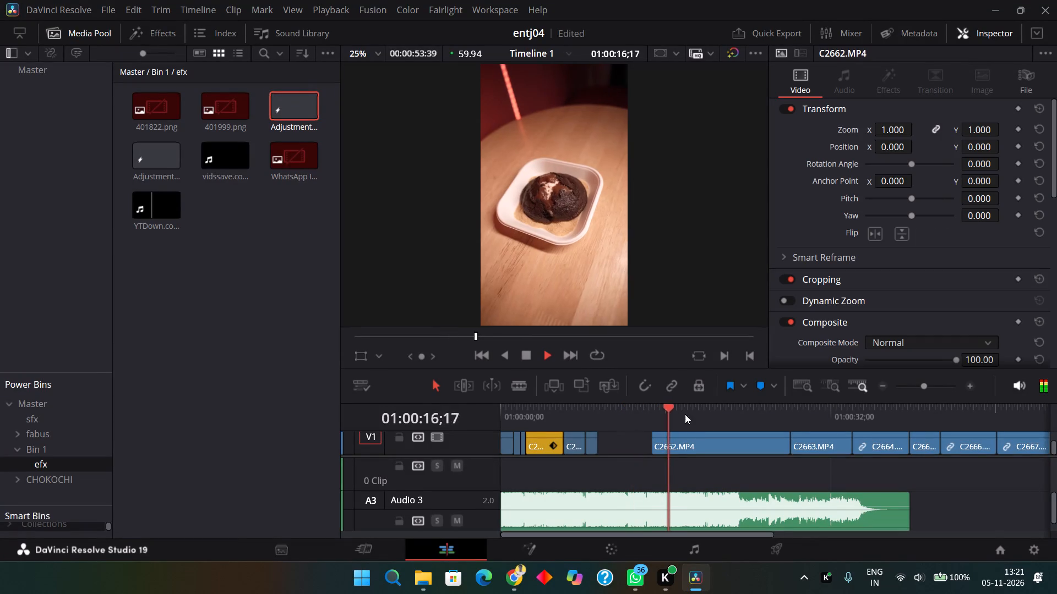
drag(685, 414, 719, 419)
drag(694, 412, 769, 411)
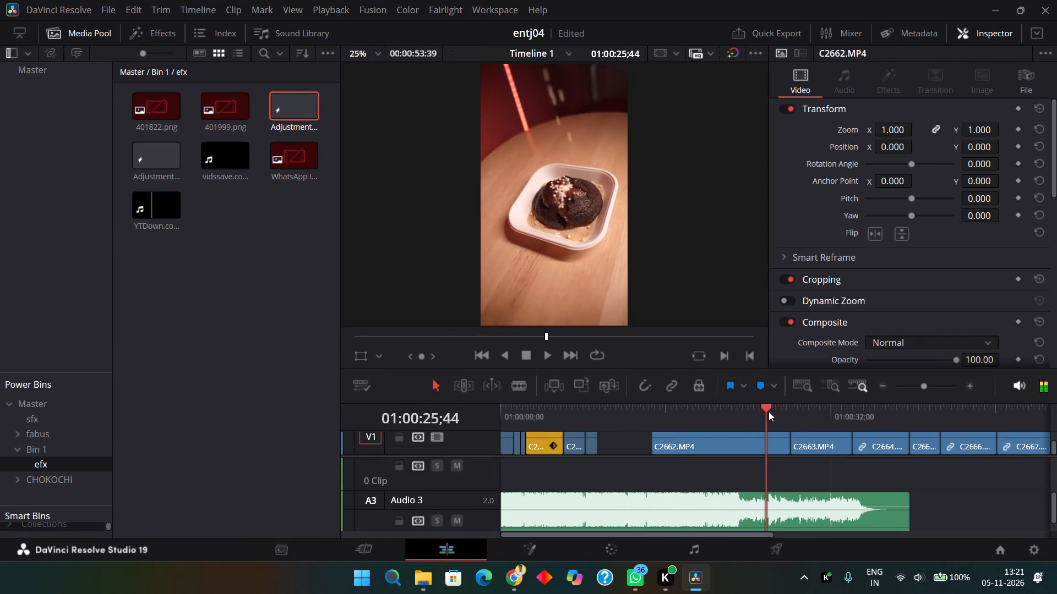
drag(769, 411, 738, 411)
key(space)
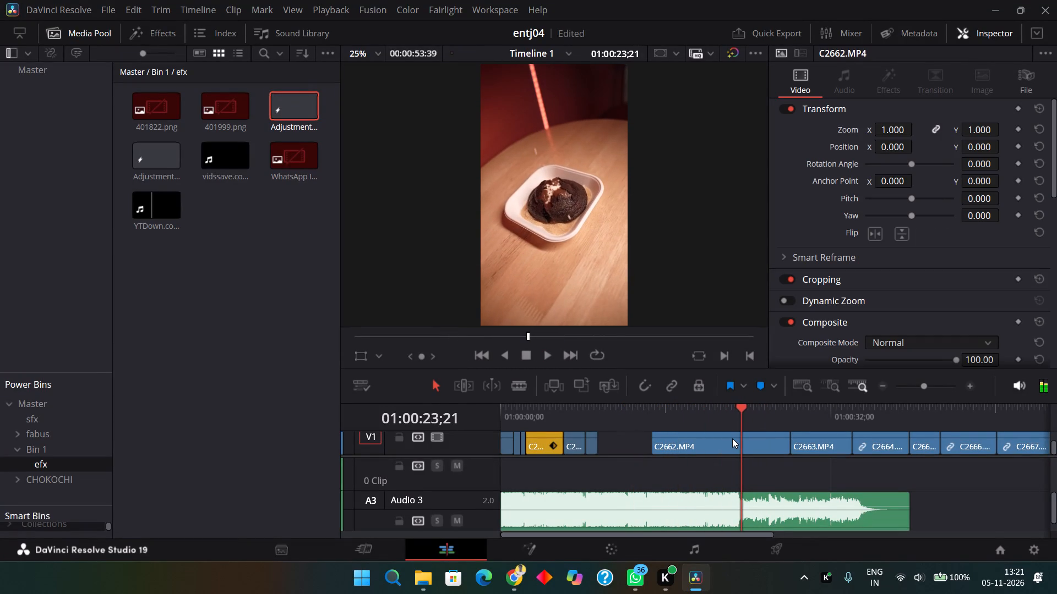
click(732, 438)
key(3)
key(3)
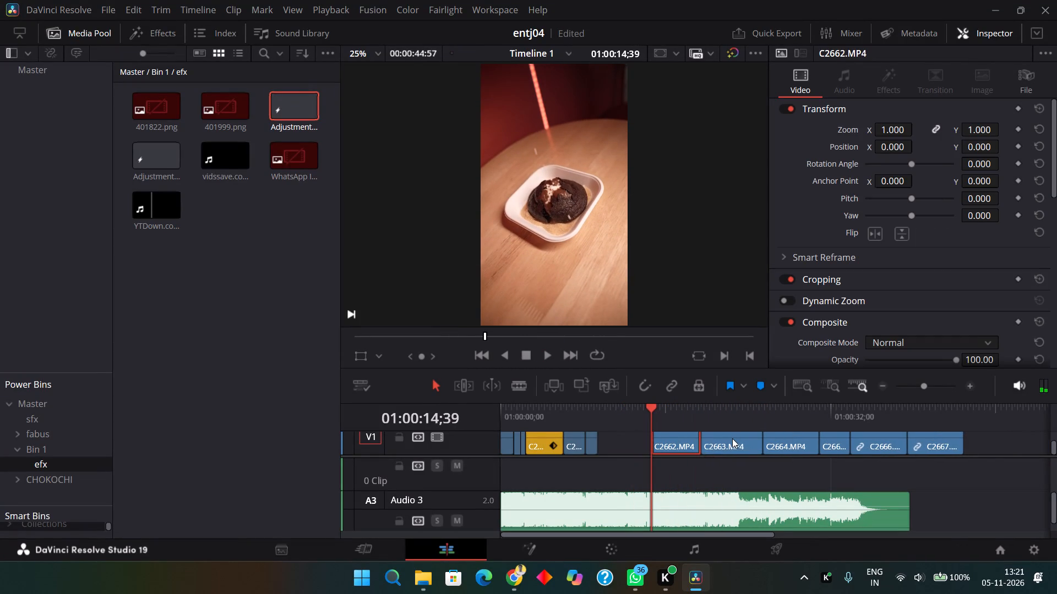
Stabilize clip C2662 in Perspective mode.
scroll(854, 296, down, 2)
click(901, 250)
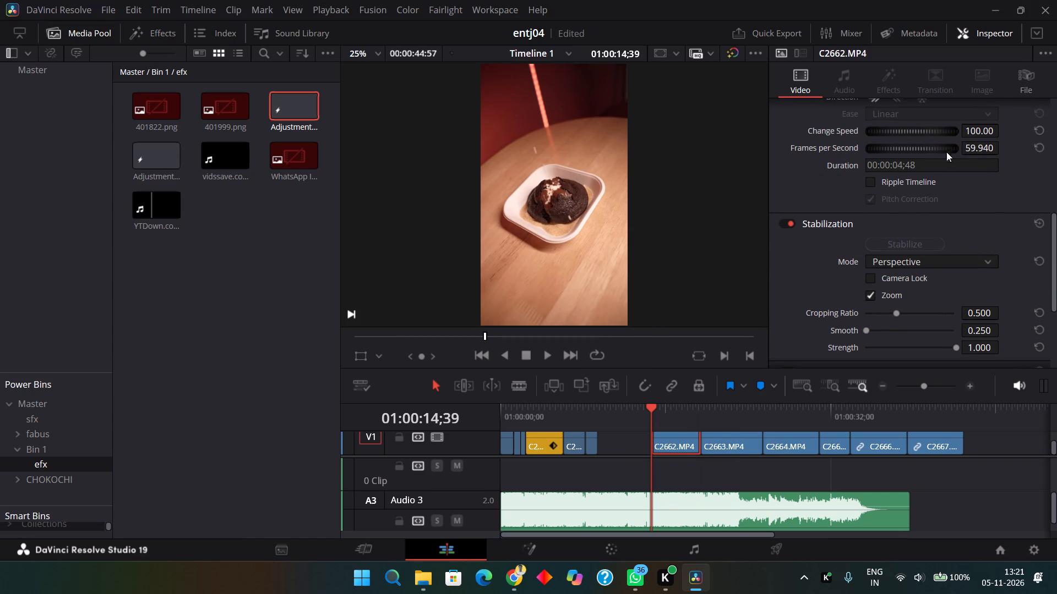
Slow clip C2662 to 49% speed and set its retime process to Optical Flow.
drag(950, 128, 906, 127)
drag(906, 127, 906, 127)
scroll(816, 233, down, 6)
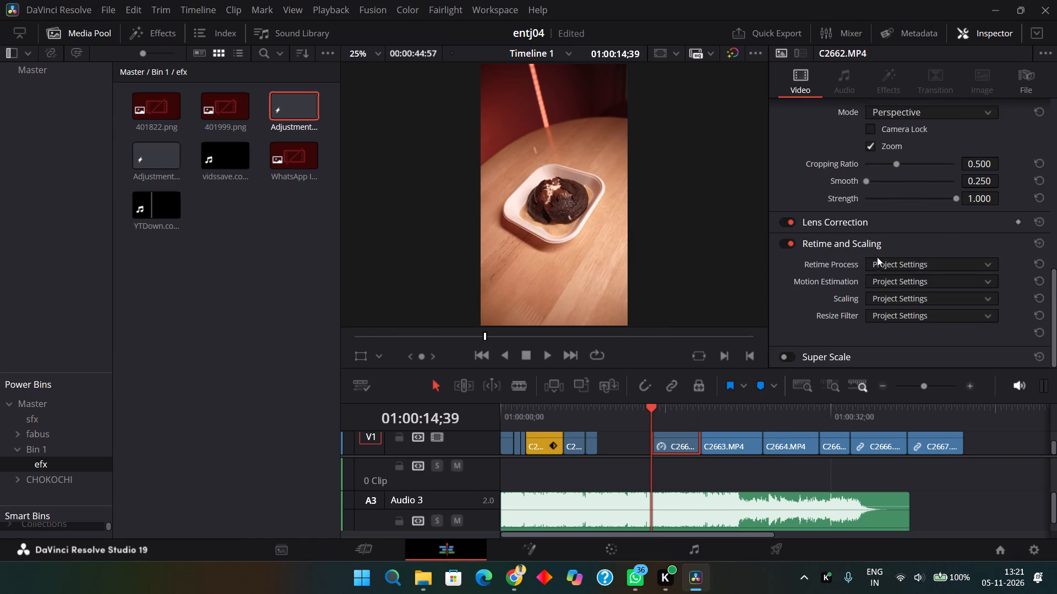
drag(882, 267, 893, 335)
click(893, 335)
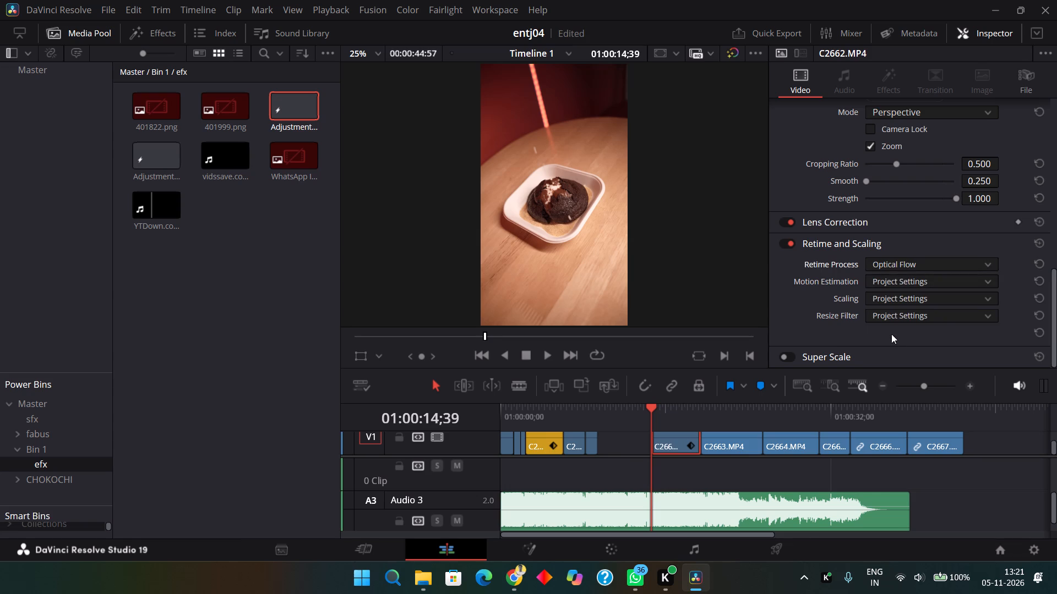
Move clip C2662 earlier on Video 1 so it butts against the last C2680 piece.
key(ctrl+shift+comma)
key(ctrl+shift+comma)
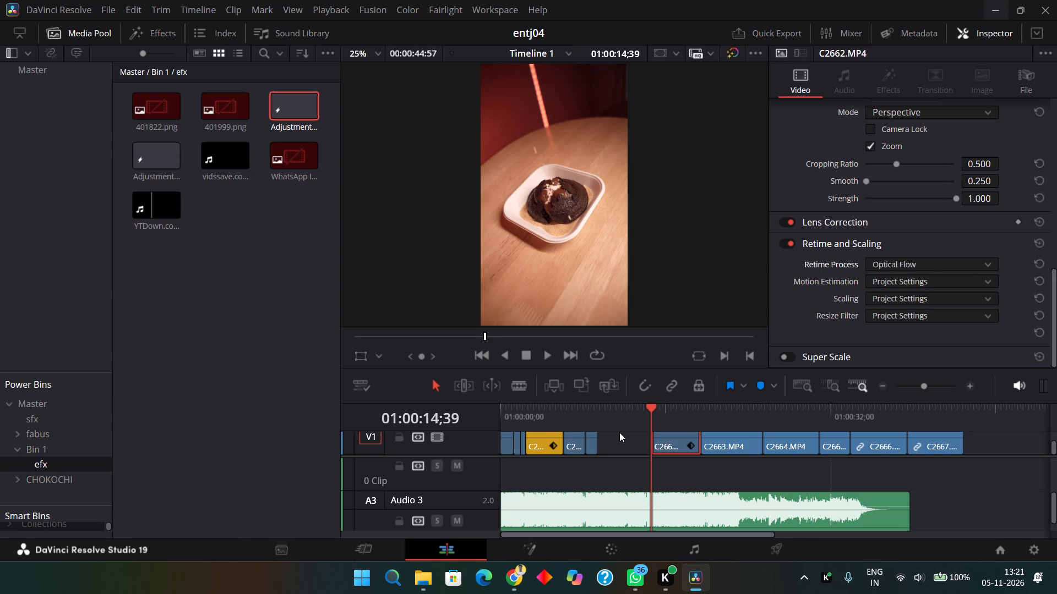
click(619, 432)
click(672, 441)
key(ctrl+shift+comma)
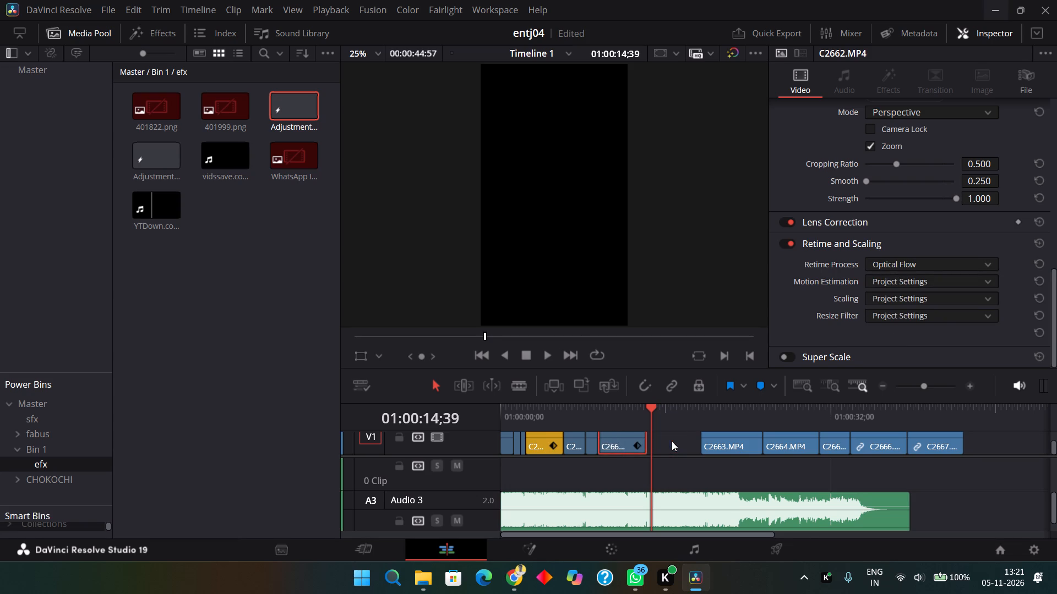
Play back the moved clip C2662 and ripple trim about one second off its start.
click(592, 420)
key(space)
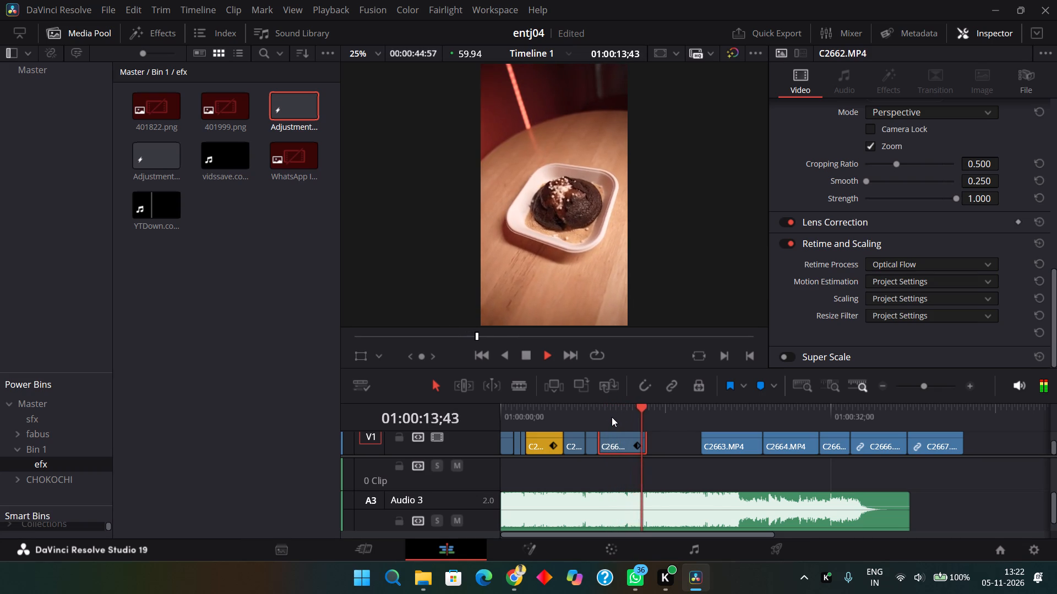
click(612, 417)
click(593, 417)
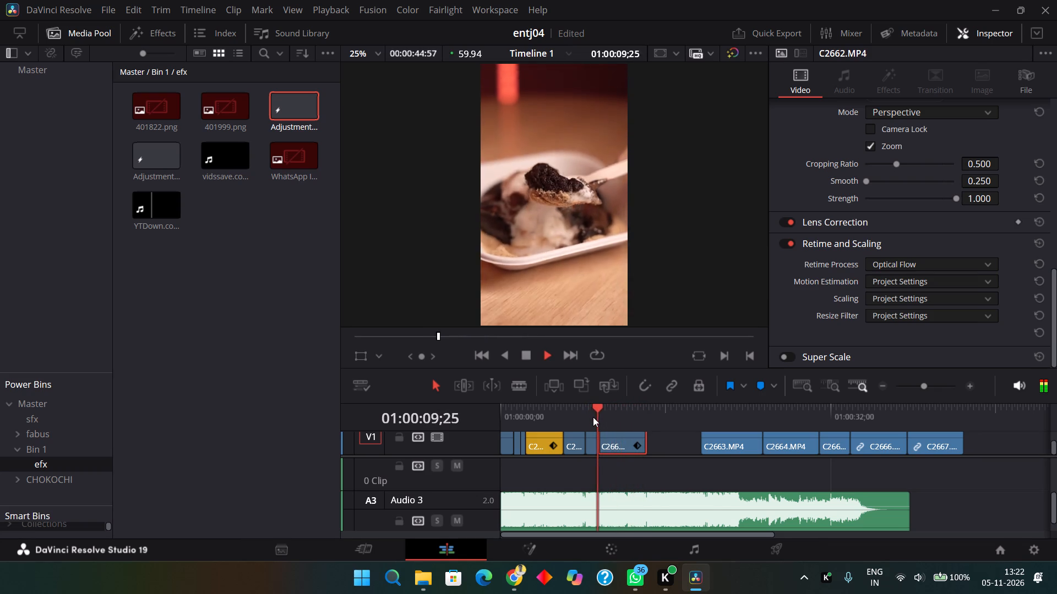
key(space)
text(3)
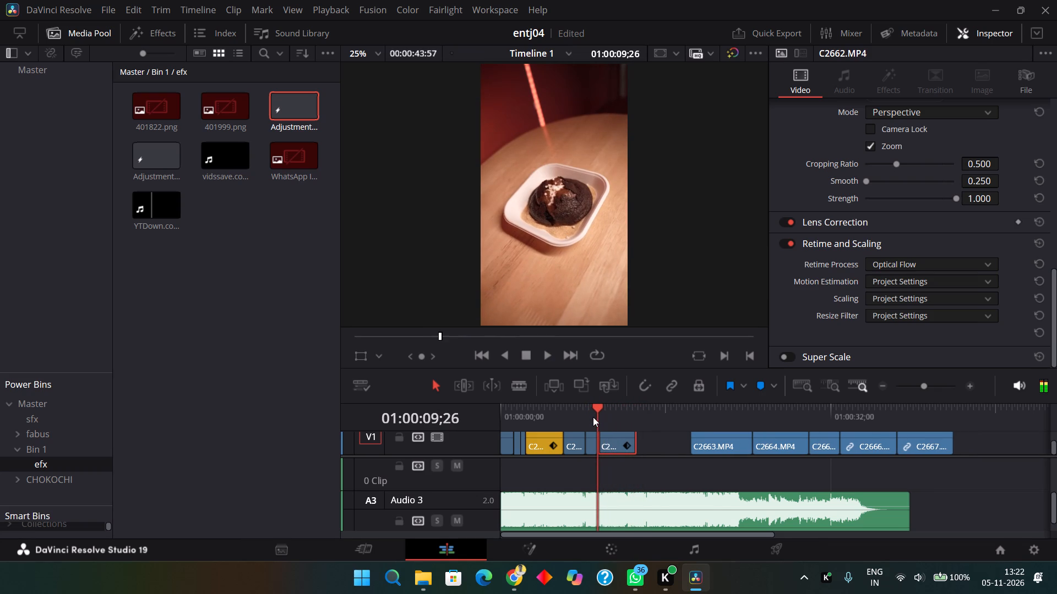
Replay the start of the trimmed C2662 and the C2680 pieces before it to judge the cut timing.
key(space)
key(space)
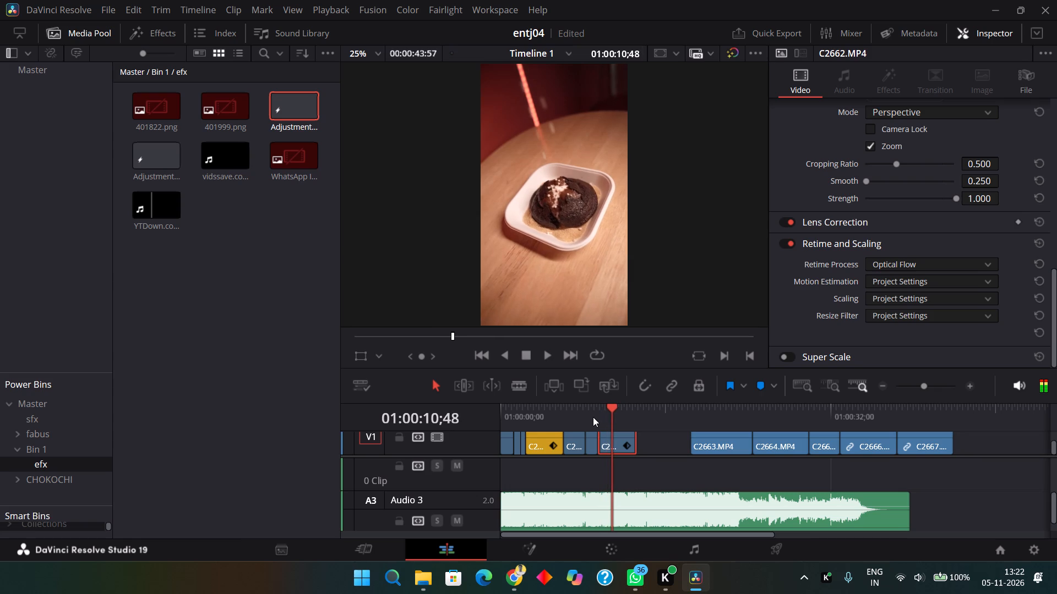
click(593, 417)
key(space)
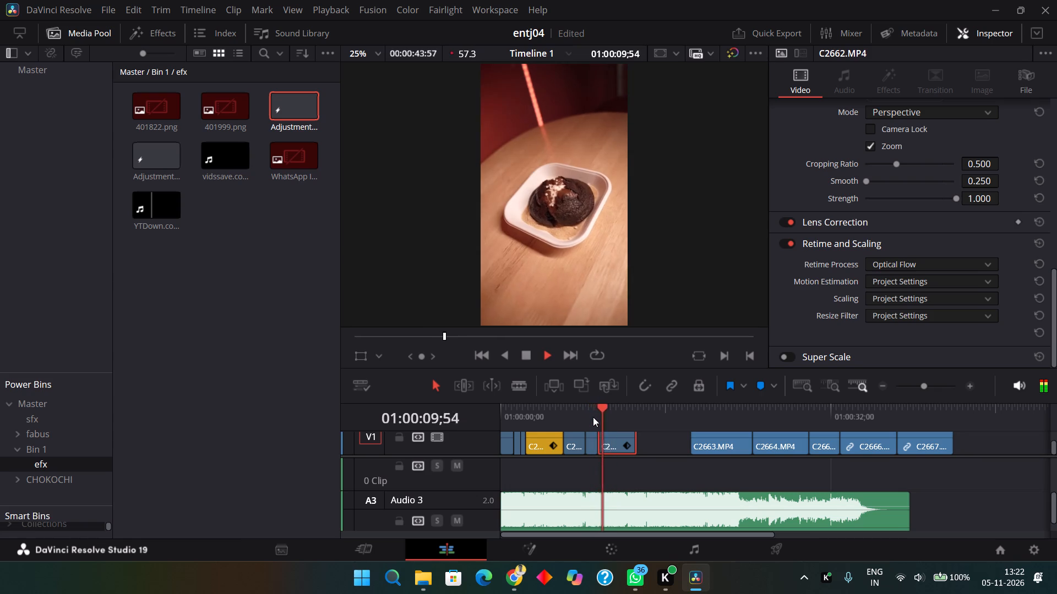
key(space)
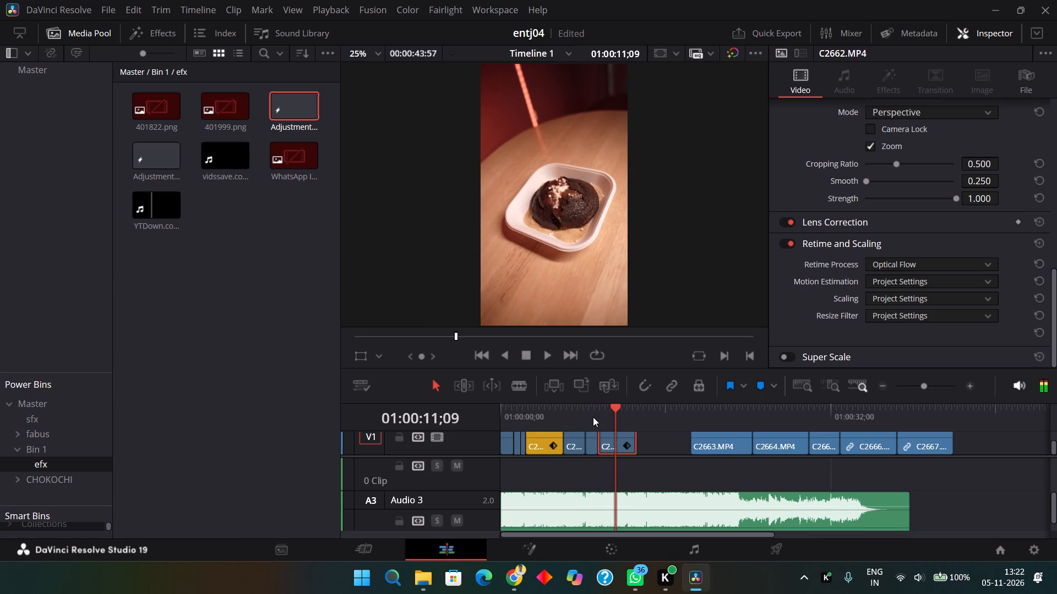
click(593, 417)
key(space)
key(space)
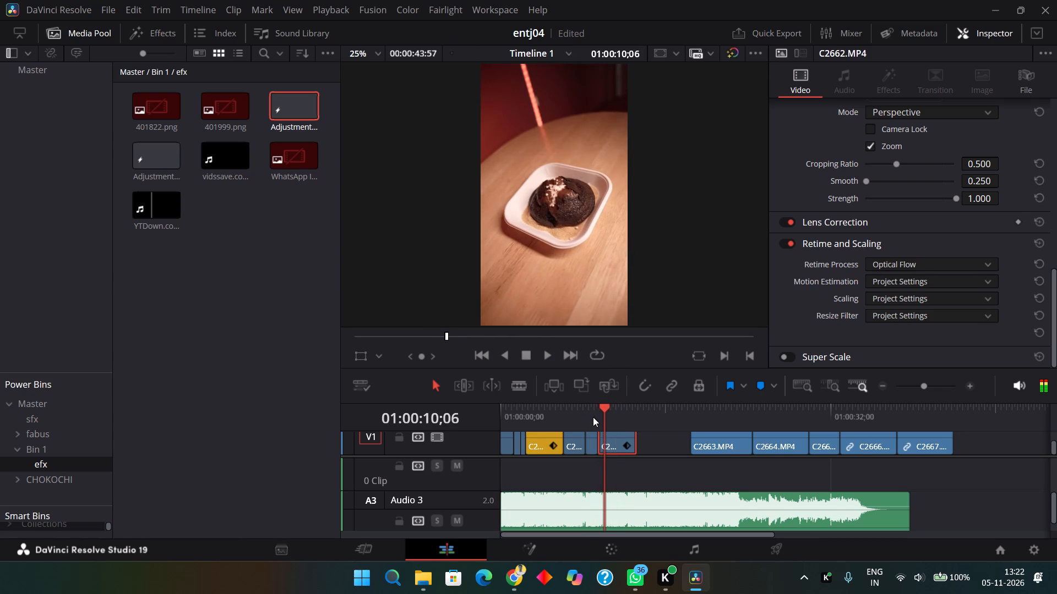
click(570, 417)
key(space)
key(space)
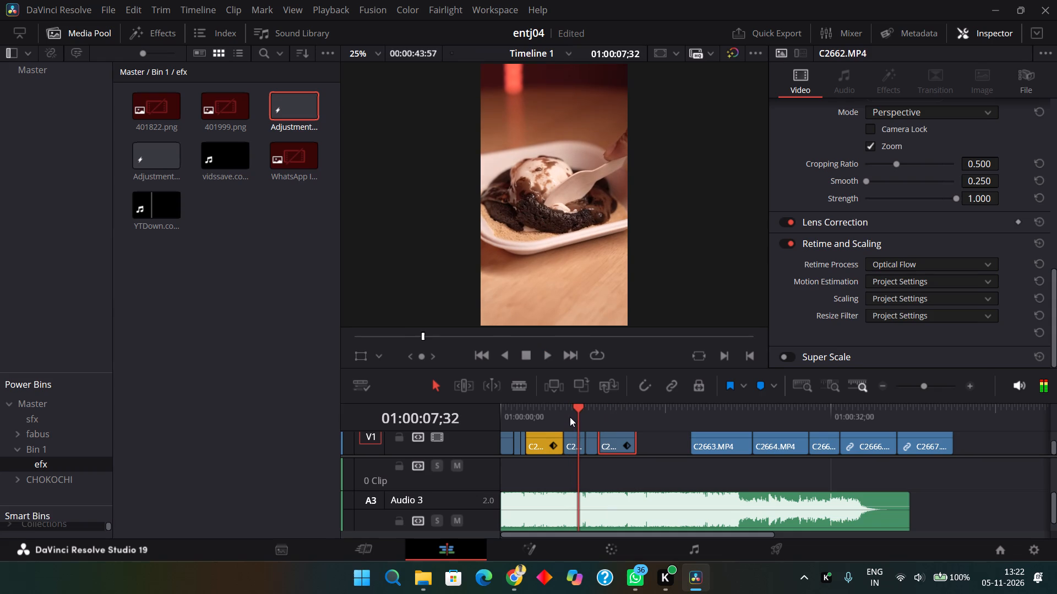
key(space)
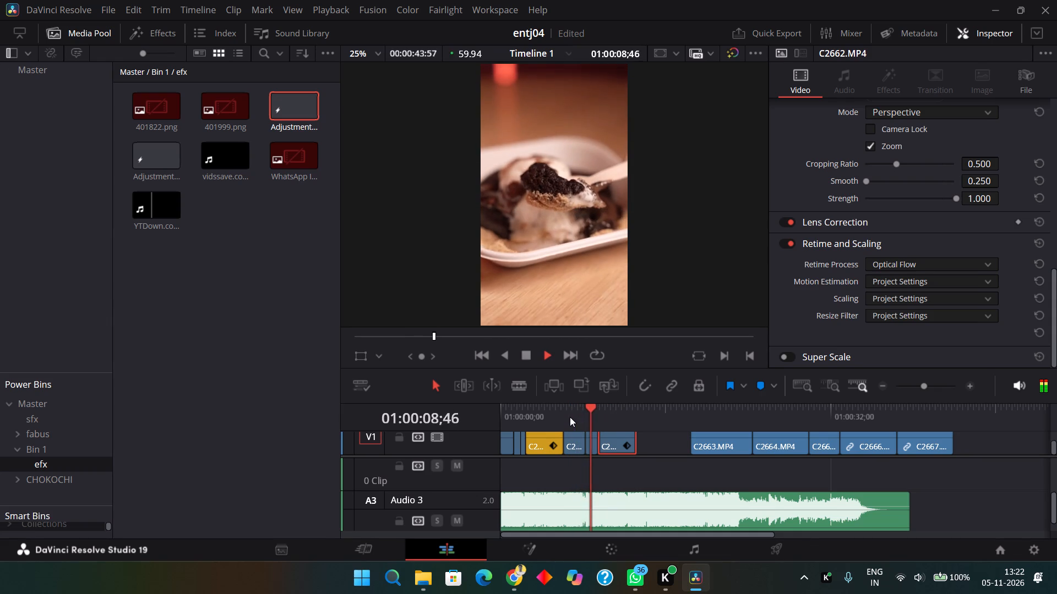
key(space)
Ripple trim the end of the short C2680 piece before C2662 to 01:00:08;47.
click(935, 383)
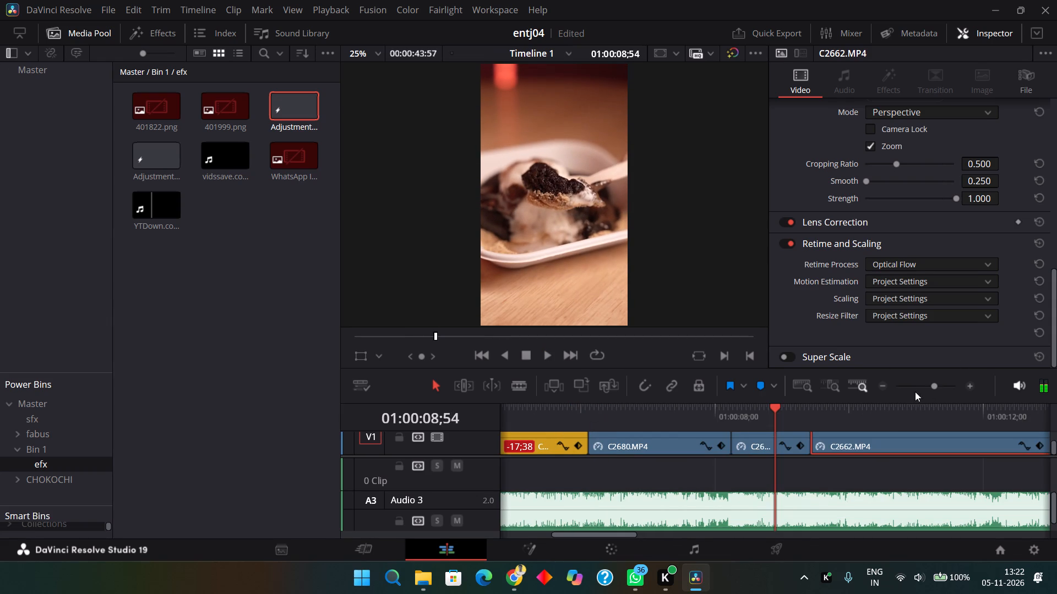
click(720, 421)
click(666, 424)
key(space)
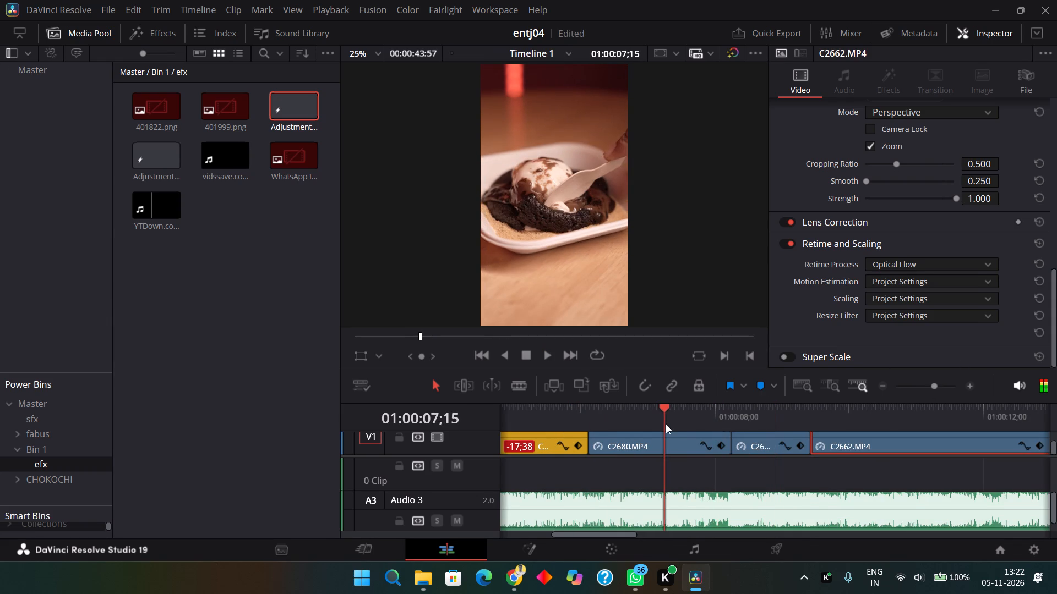
key(space)
key(space)
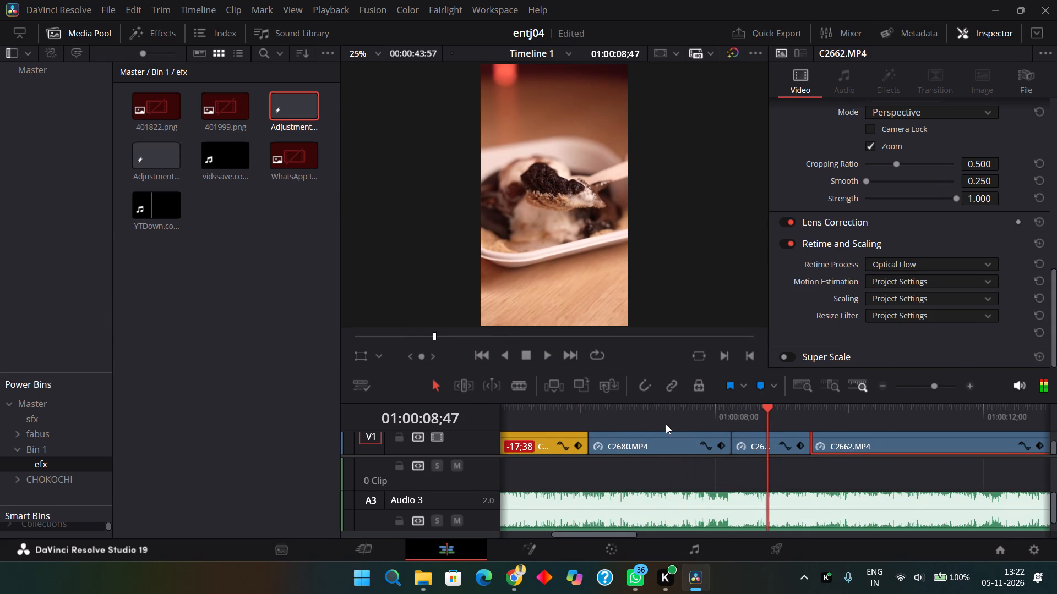
click(784, 448)
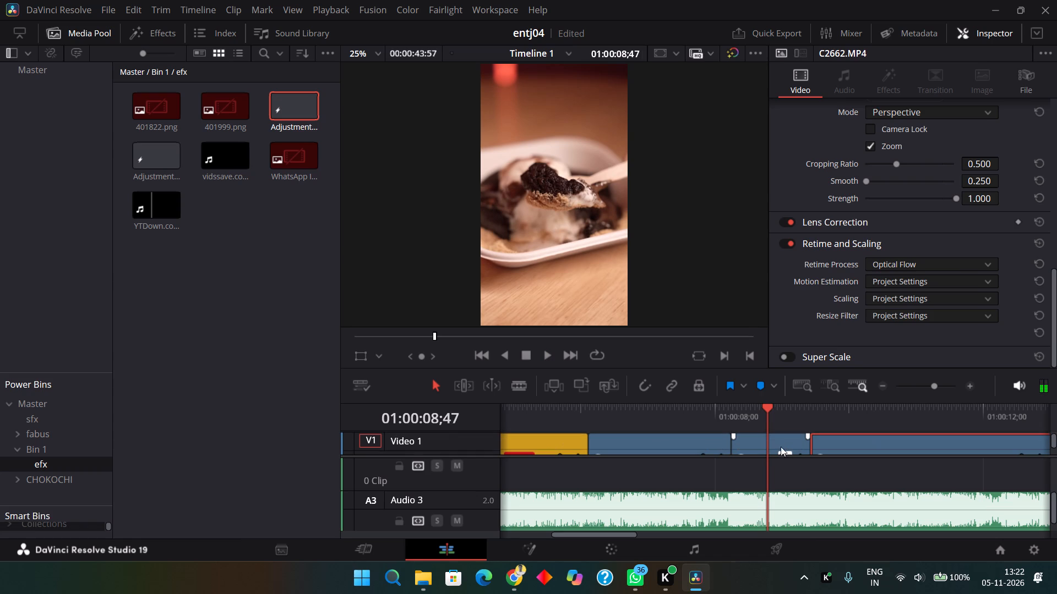
click(774, 440)
key(4)
Play back the shortened C2680 piece and its cut into C2662 to check the pacing.
click(729, 426)
key(space)
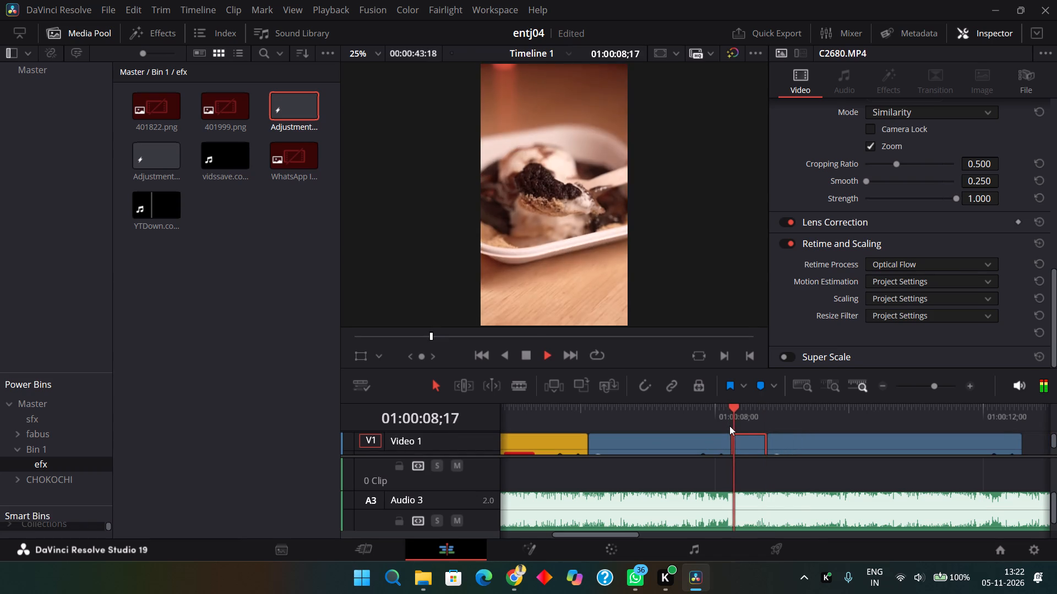
key(space)
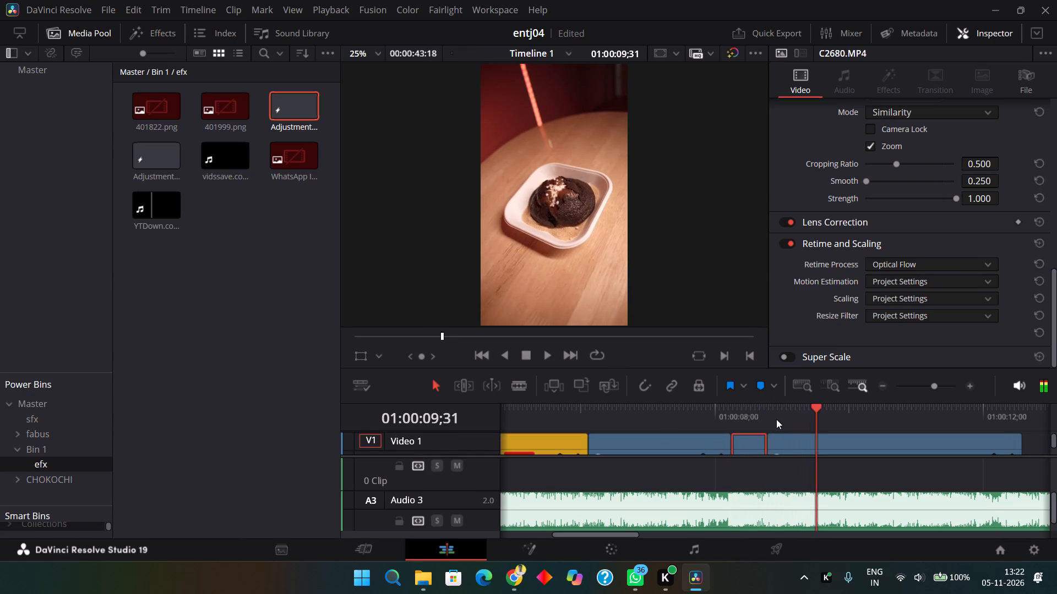
click(776, 419)
click(742, 415)
key(space)
key(space)
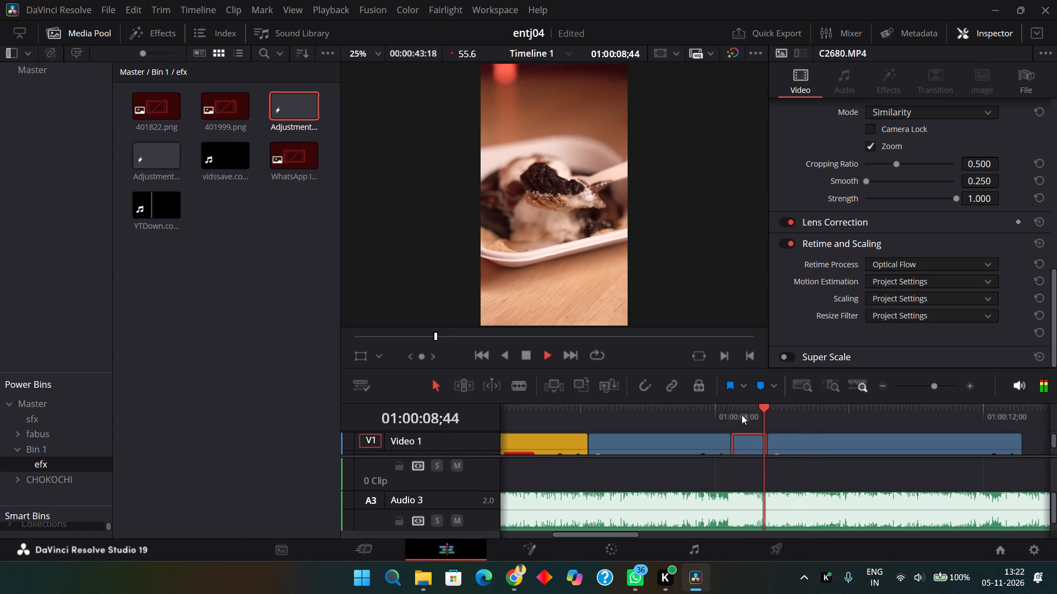
key(space)
click(742, 415)
key(space)
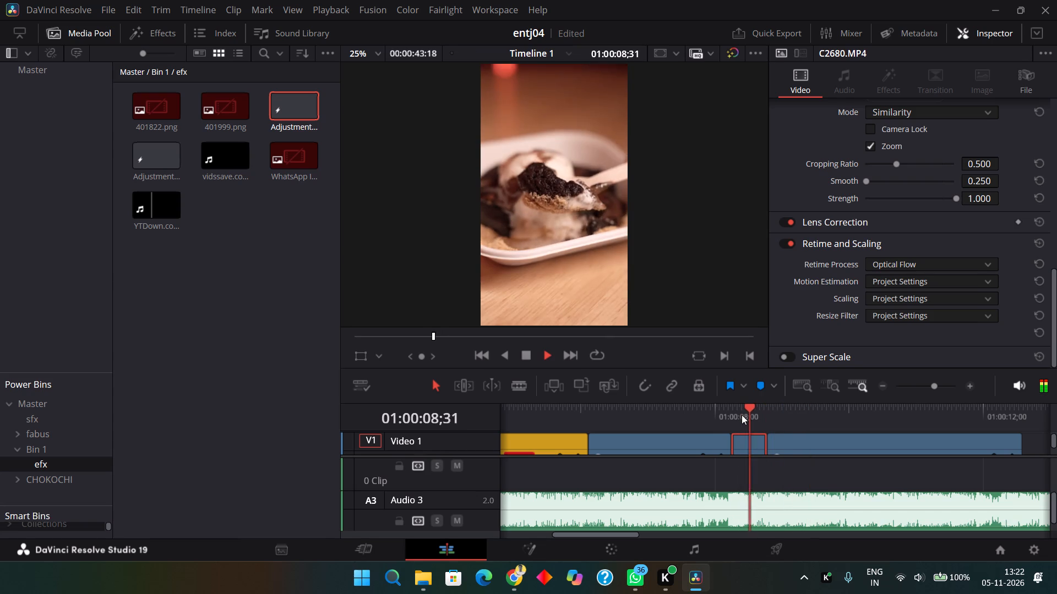
click(892, 410)
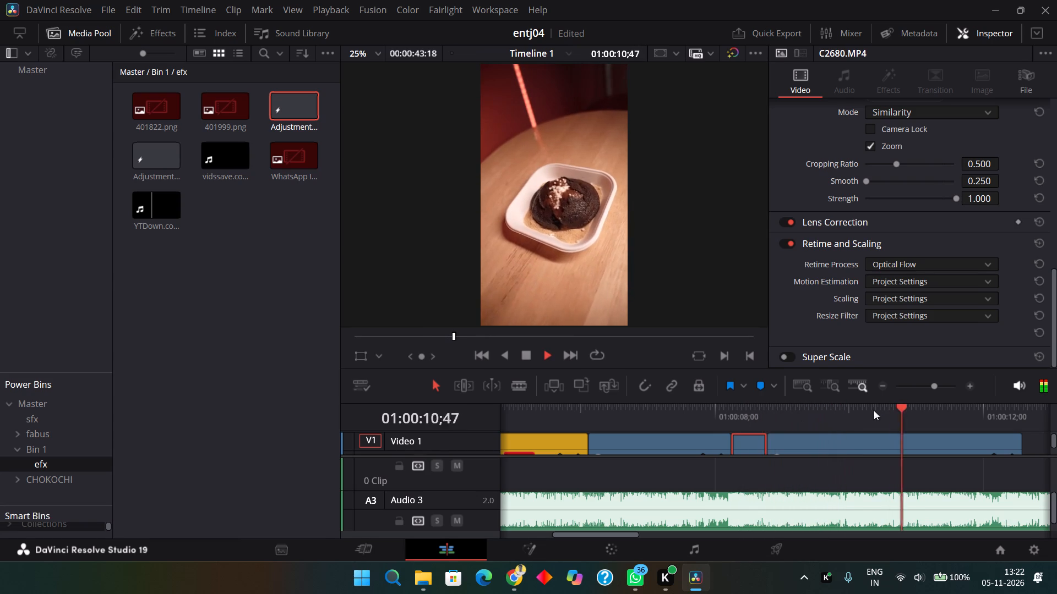
click(848, 410)
key(space)
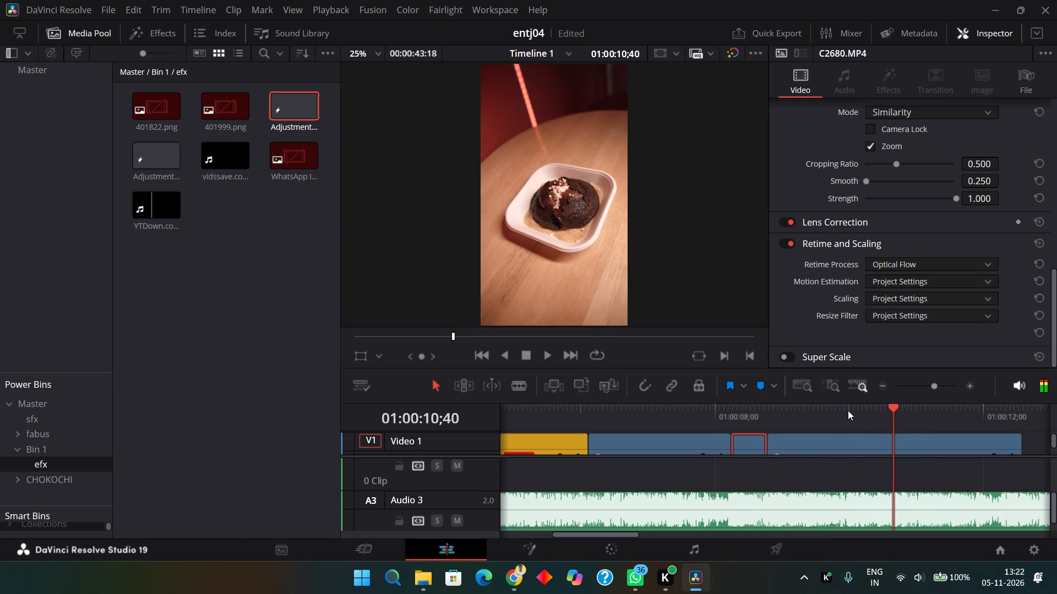
Raise the short C2680 piece's speed to 90.38% and play from the start of C2662.
scroll(936, 179, up, 1)
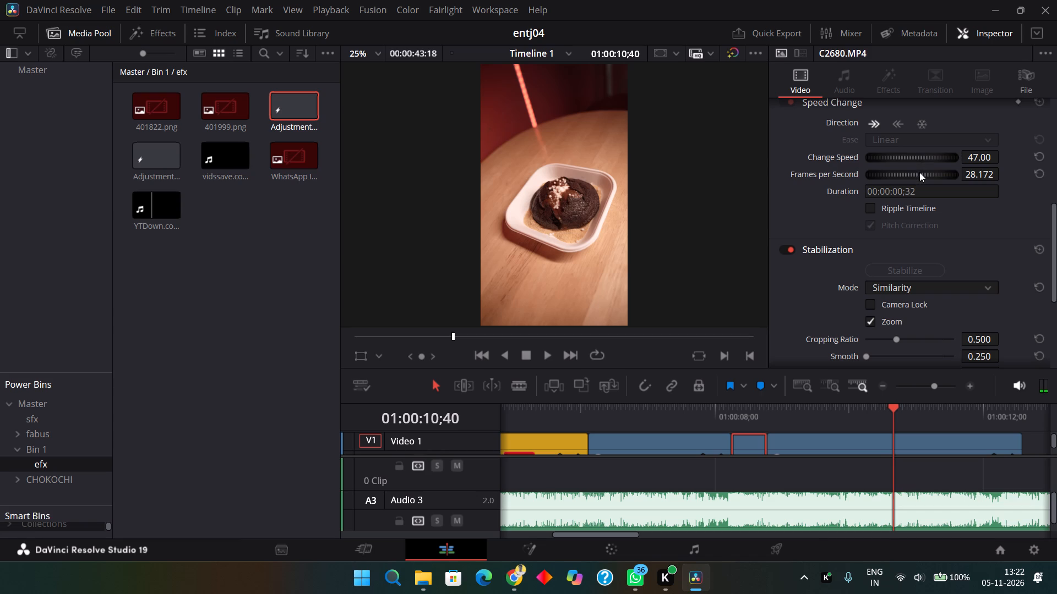
drag(919, 172, 963, 175)
click(813, 411)
key(space)
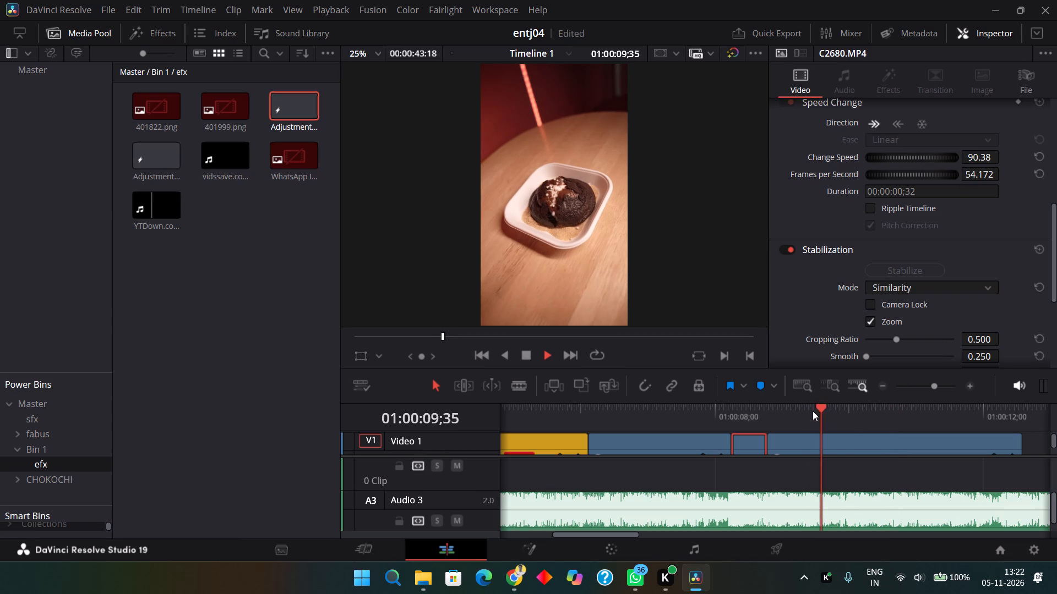
key(space)
Set the short C2680 piece's retime process to Project Settings.
scroll(881, 271, down, 6)
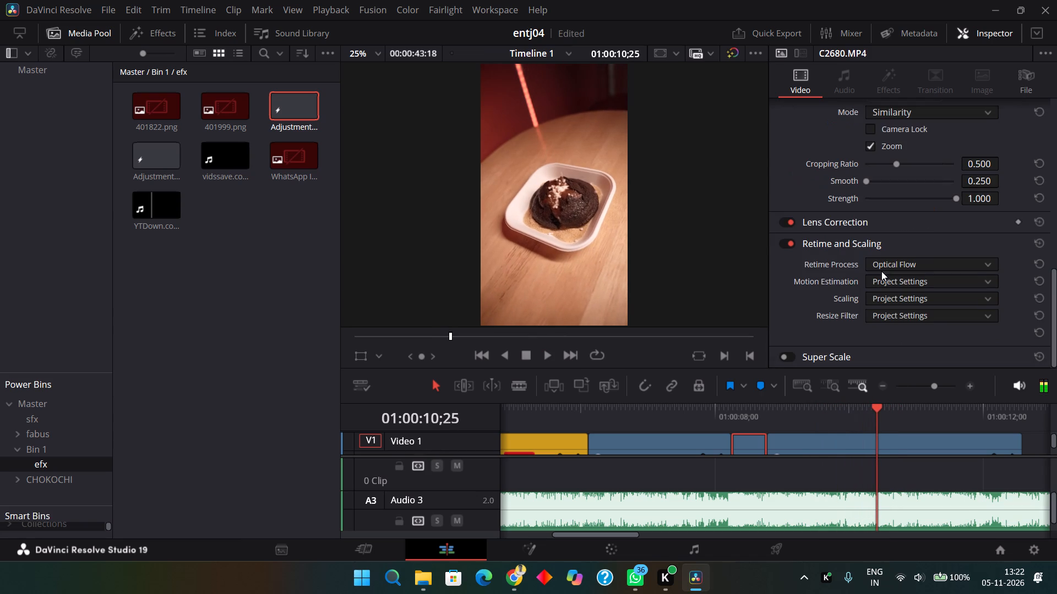
scroll(881, 271, down, 1)
click(885, 271)
drag(886, 269, 893, 284)
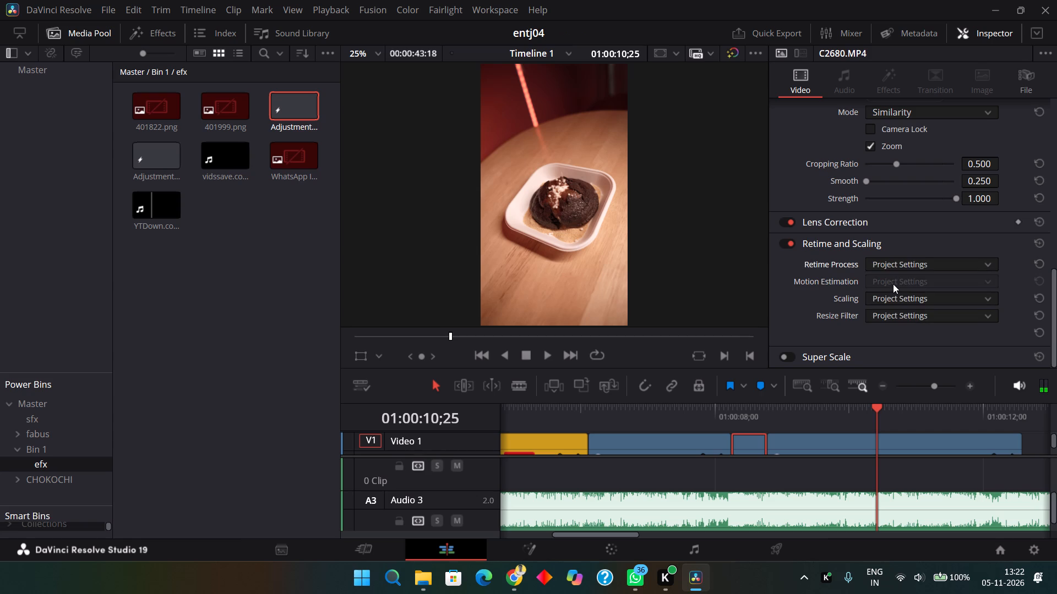
click(893, 284)
click(896, 266)
click(903, 278)
scroll(849, 266, up, 1)
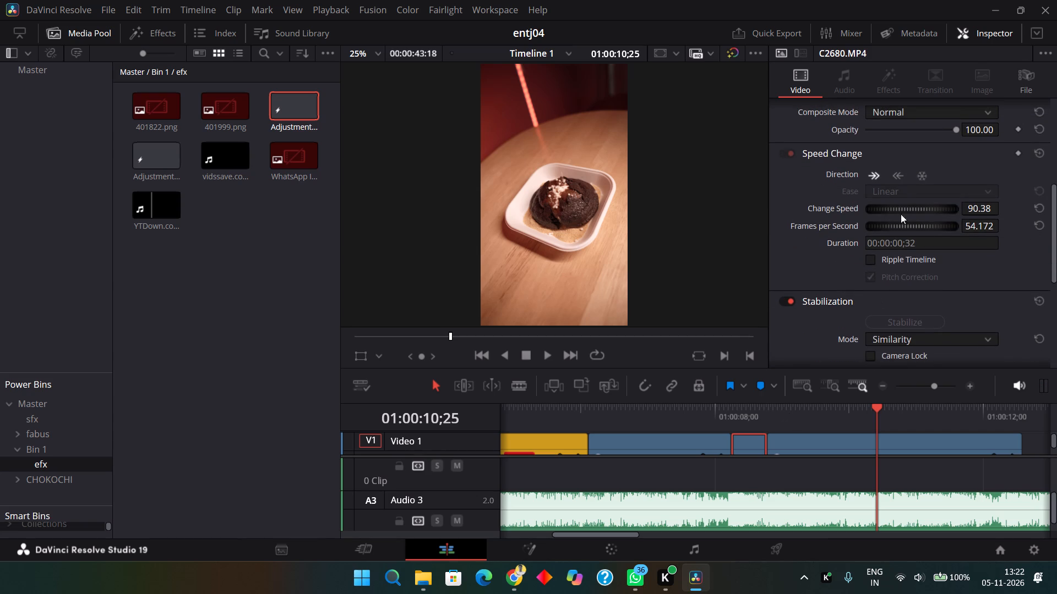
Lower the short C2680 piece's speed to 41.38% and play it through its cut into C2662.
drag(909, 205, 853, 206)
drag(853, 206, 822, 210)
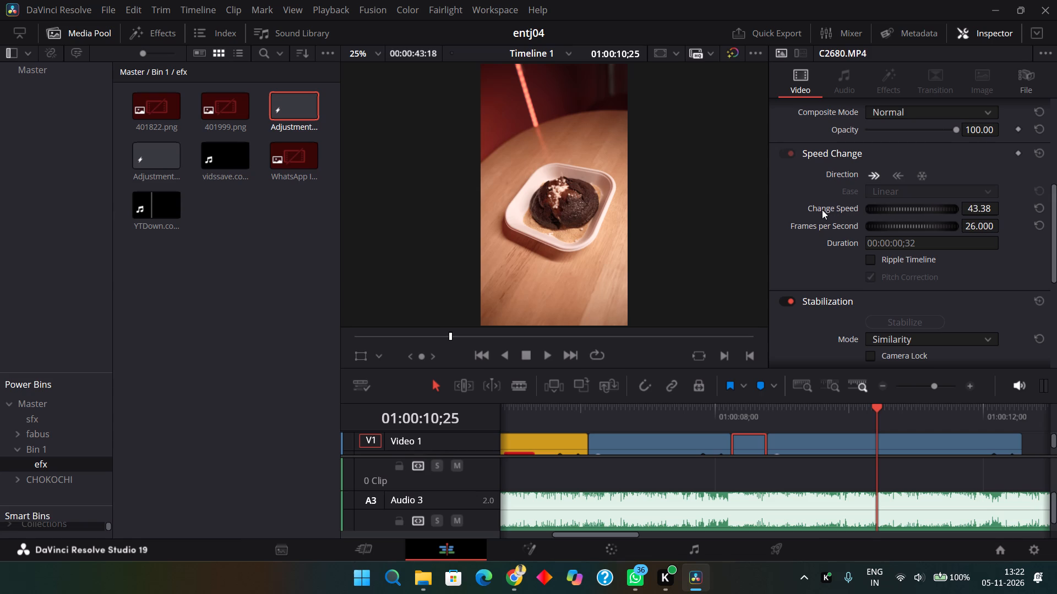
drag(822, 210, 808, 212)
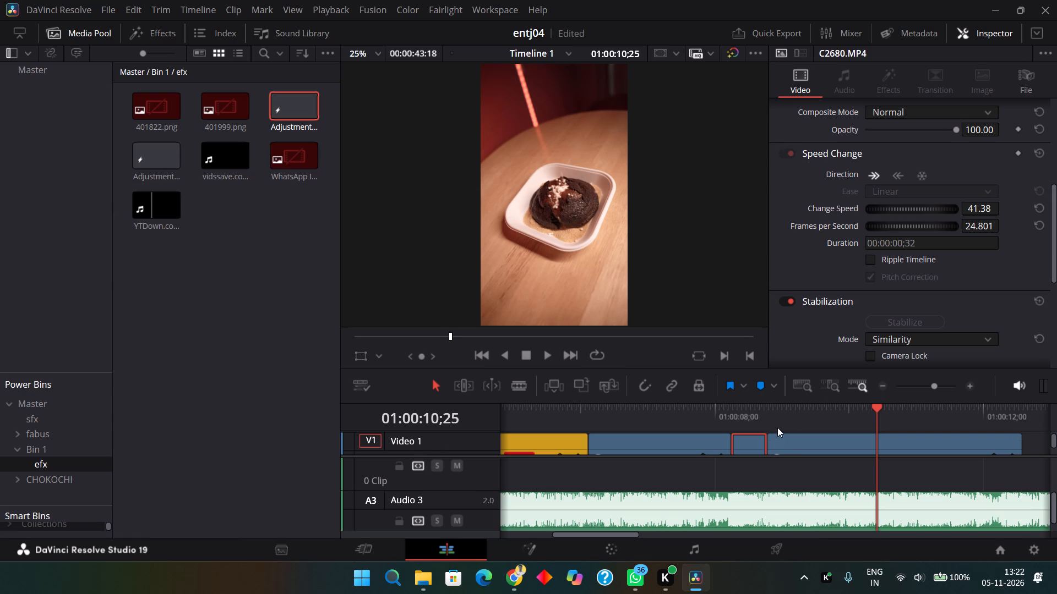
click(782, 421)
key(space)
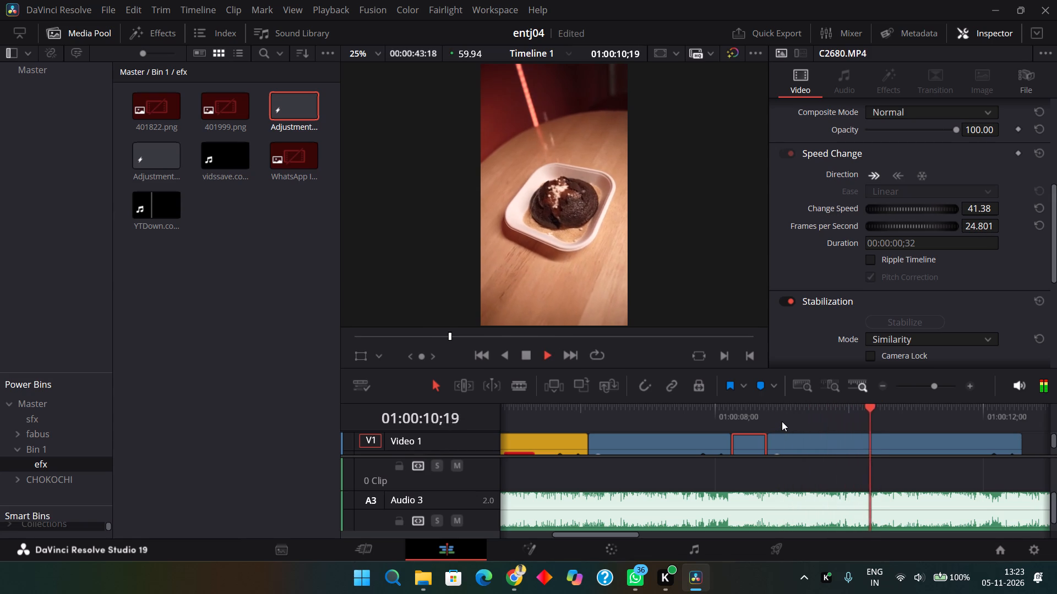
key(space)
click(808, 422)
click(749, 414)
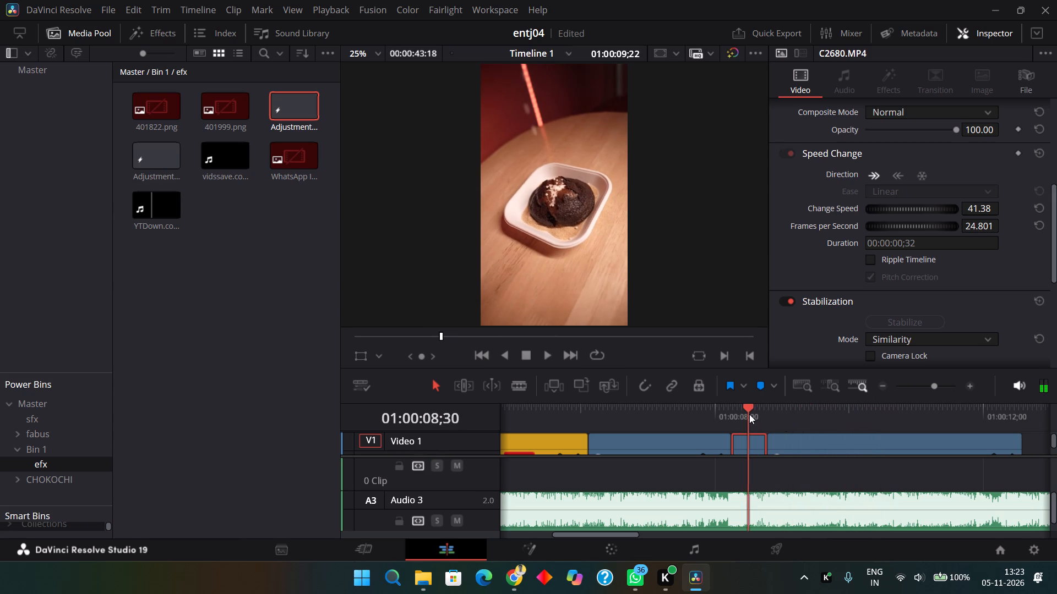
key(space)
key(space)
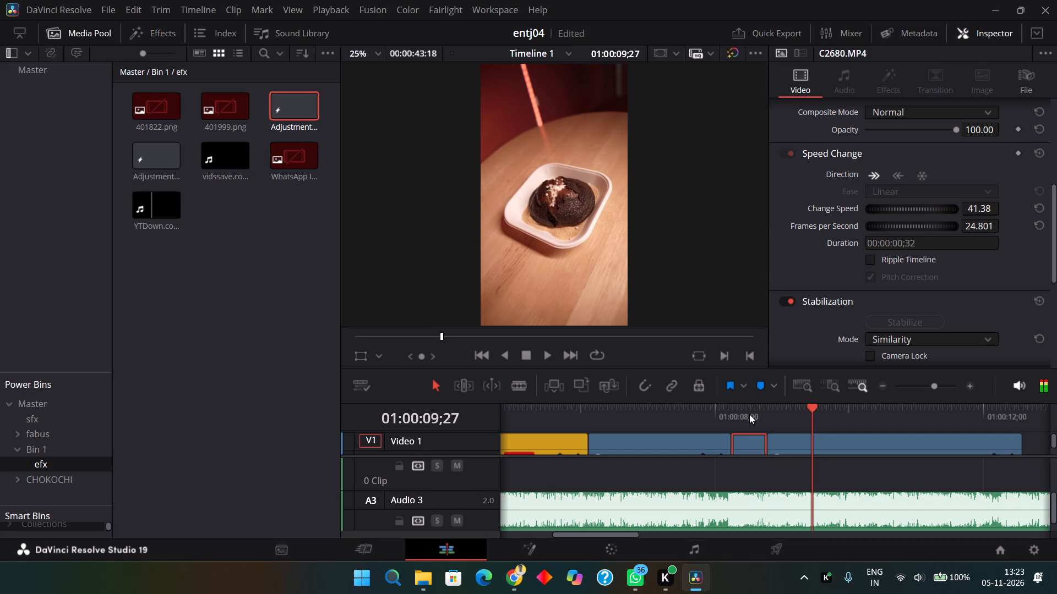
Ripple trim the start of C2662 to 01:00:10;18.
click(870, 414)
click(896, 443)
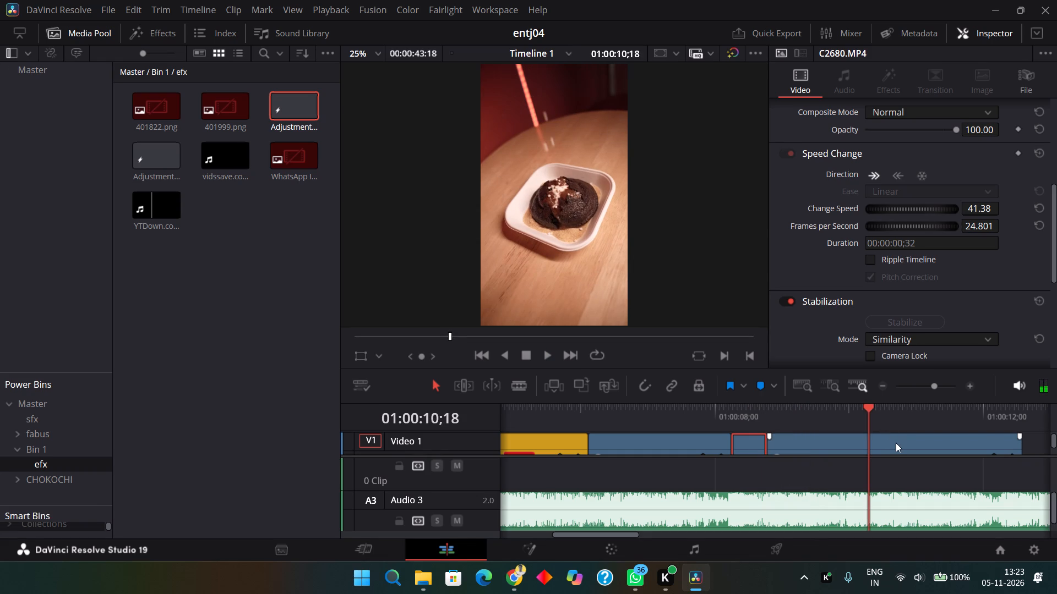
key(3)
Play the cut from the short C2680 piece into C2662 and ripple trim C2662's end to 01:00:09;23.
click(739, 415)
key(space)
key(space)
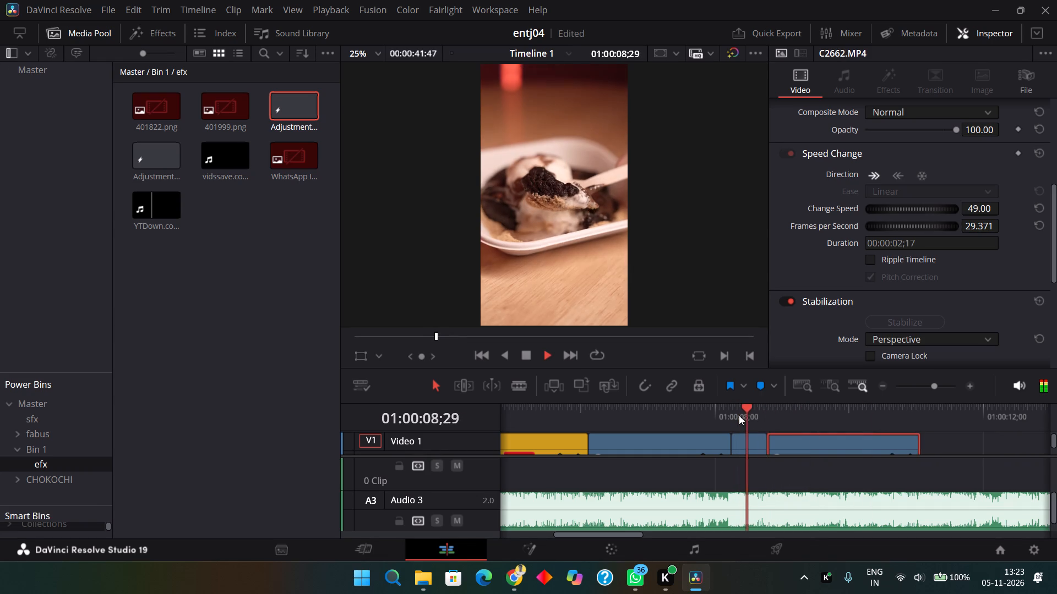
key(space)
click(739, 415)
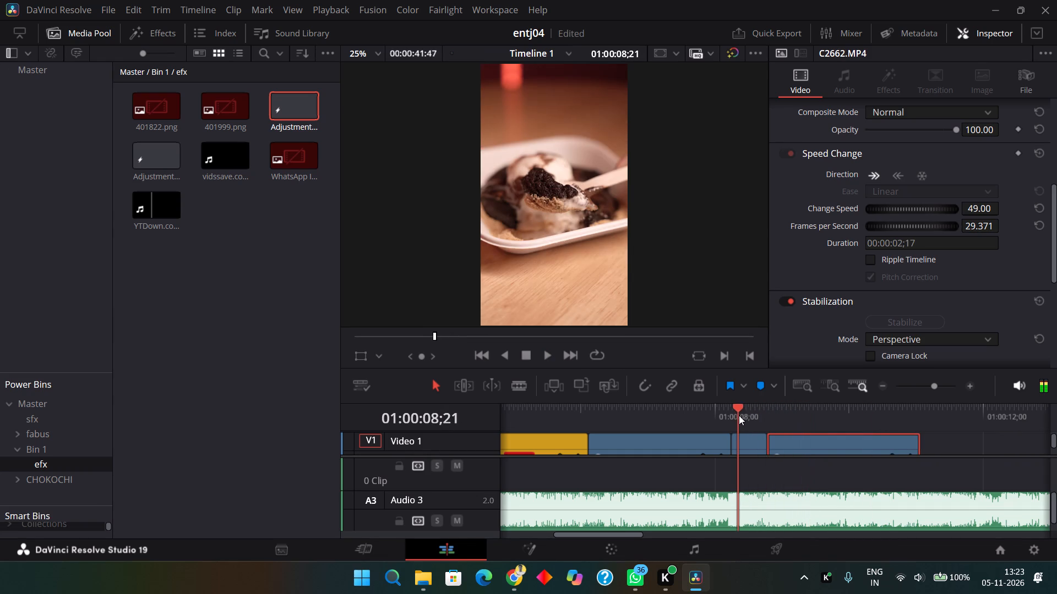
key(space)
key(space)
key(space)
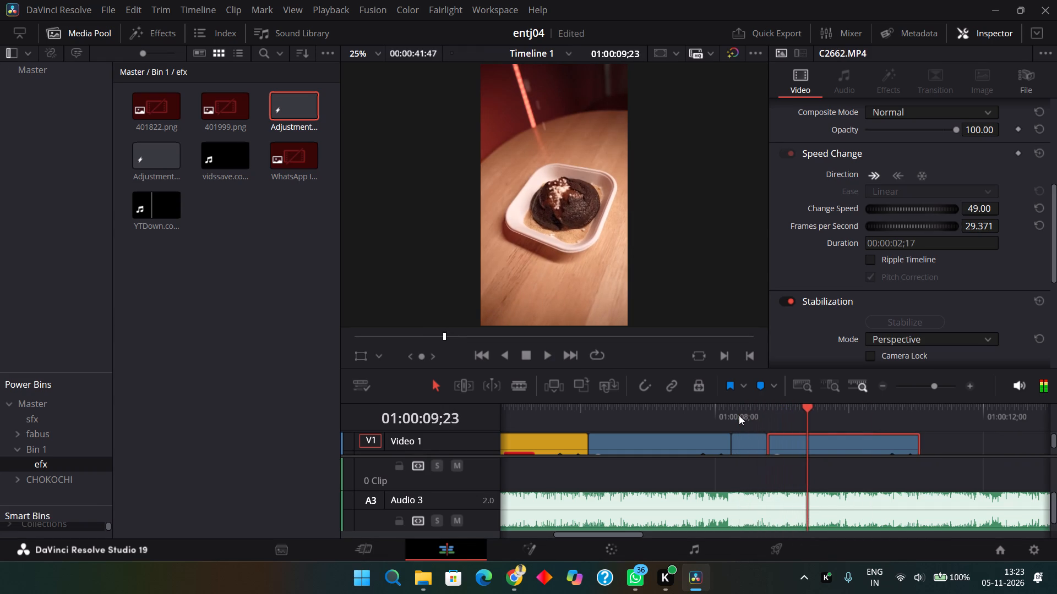
key(4)
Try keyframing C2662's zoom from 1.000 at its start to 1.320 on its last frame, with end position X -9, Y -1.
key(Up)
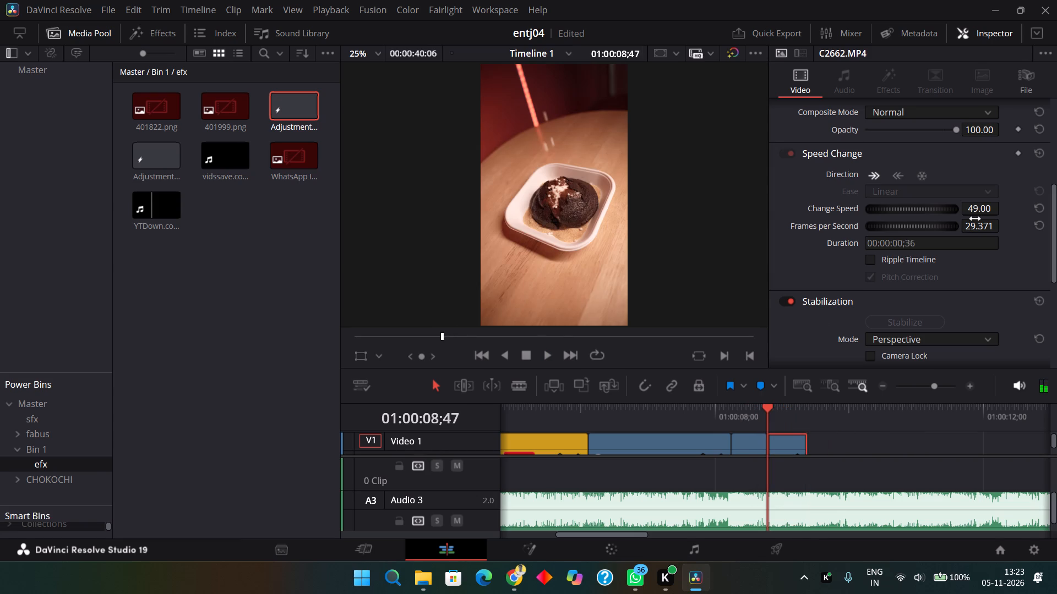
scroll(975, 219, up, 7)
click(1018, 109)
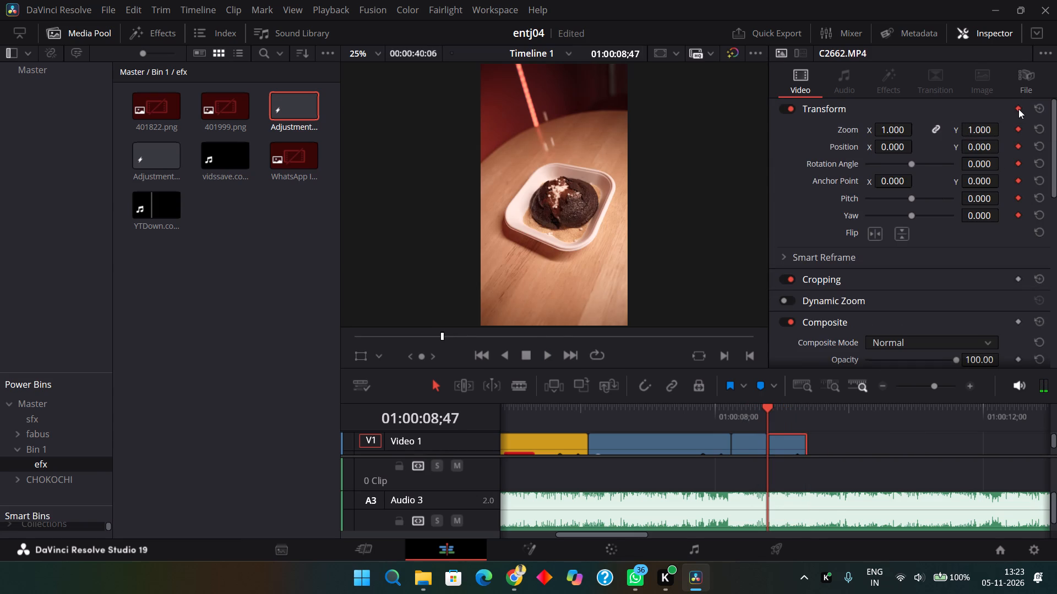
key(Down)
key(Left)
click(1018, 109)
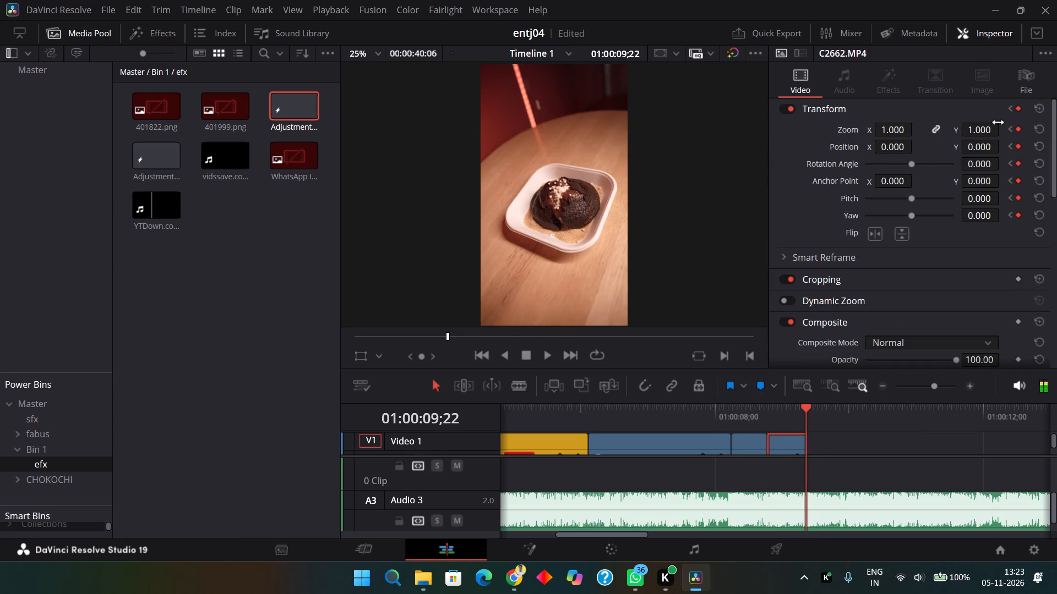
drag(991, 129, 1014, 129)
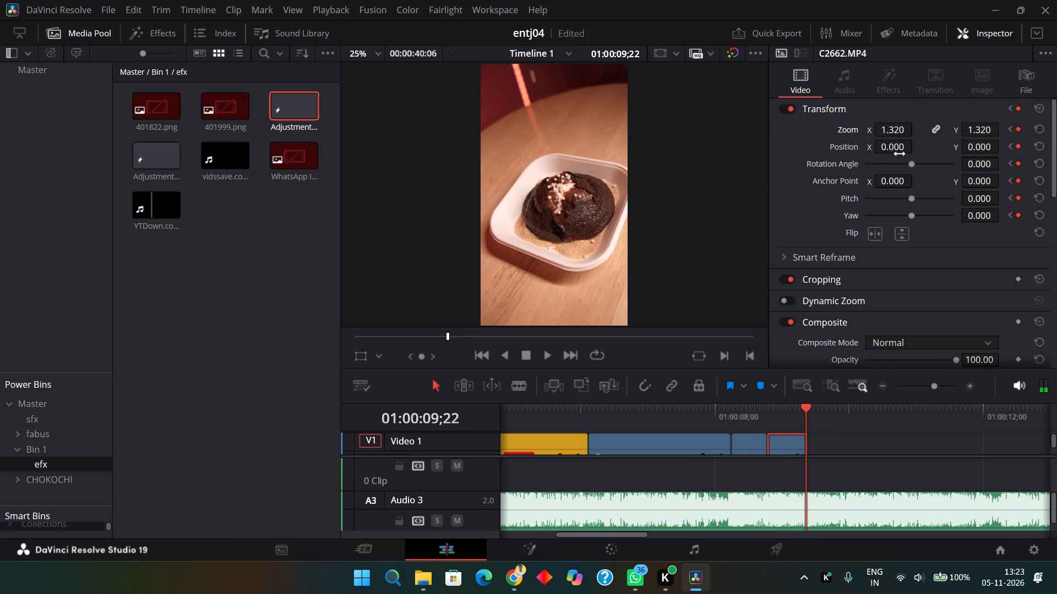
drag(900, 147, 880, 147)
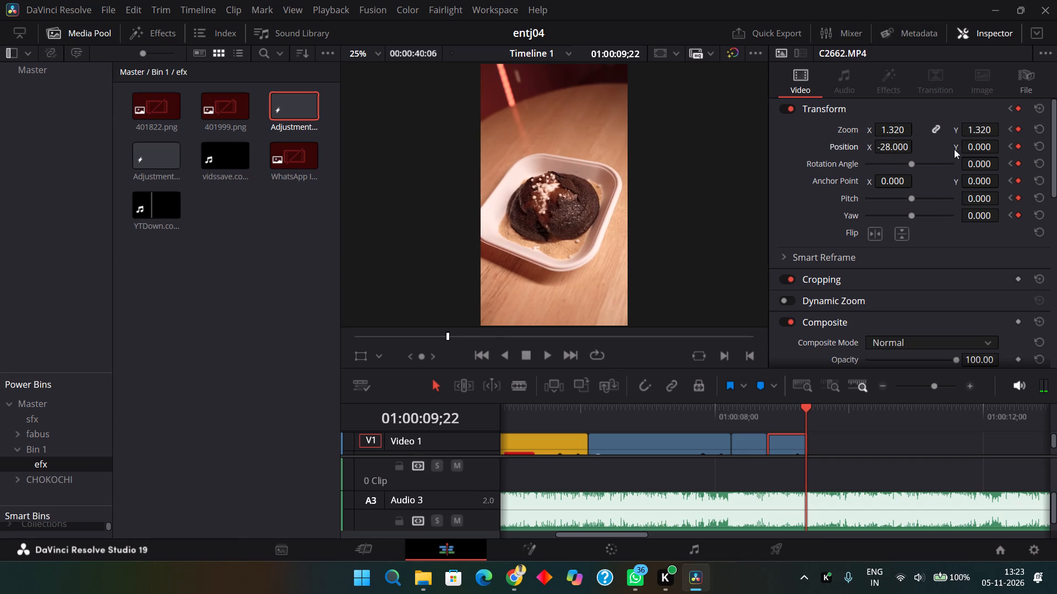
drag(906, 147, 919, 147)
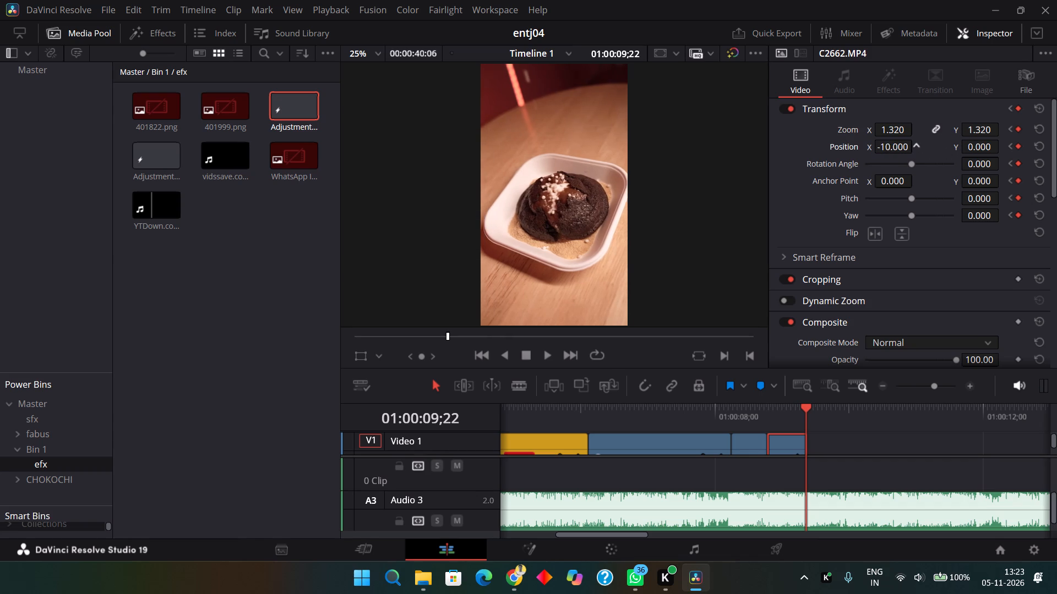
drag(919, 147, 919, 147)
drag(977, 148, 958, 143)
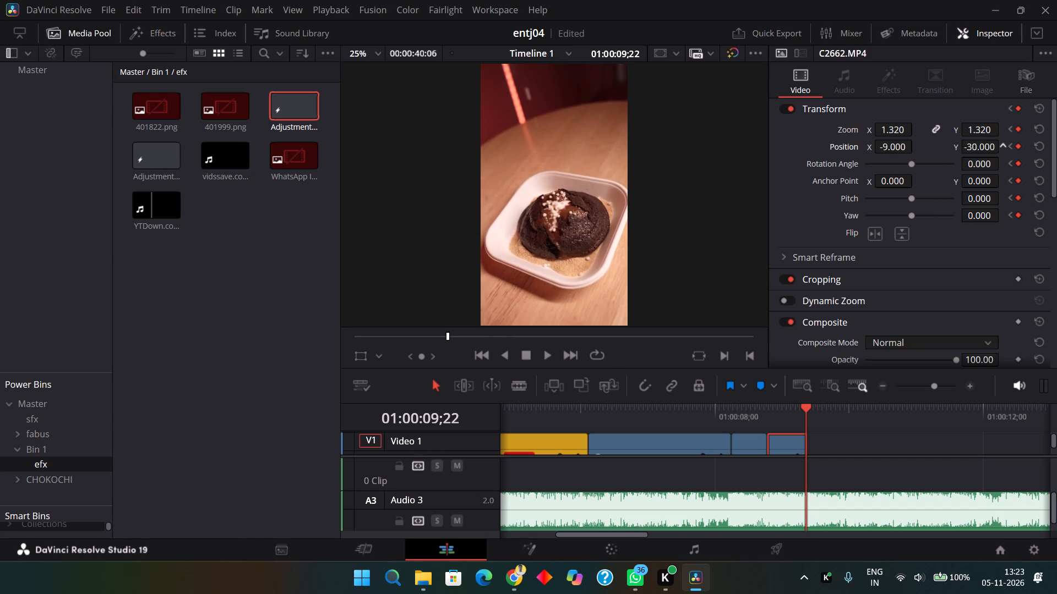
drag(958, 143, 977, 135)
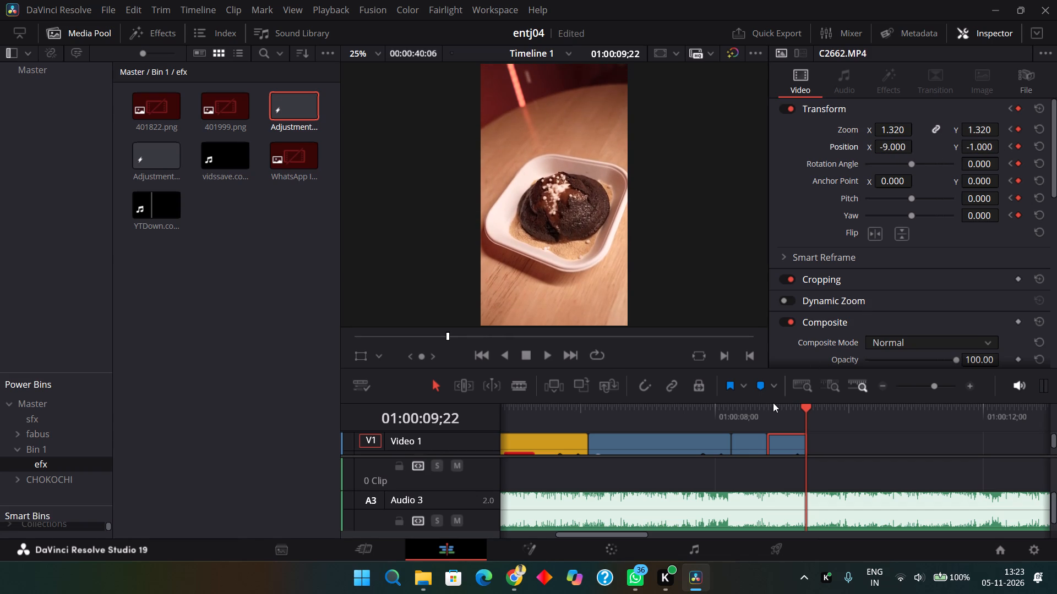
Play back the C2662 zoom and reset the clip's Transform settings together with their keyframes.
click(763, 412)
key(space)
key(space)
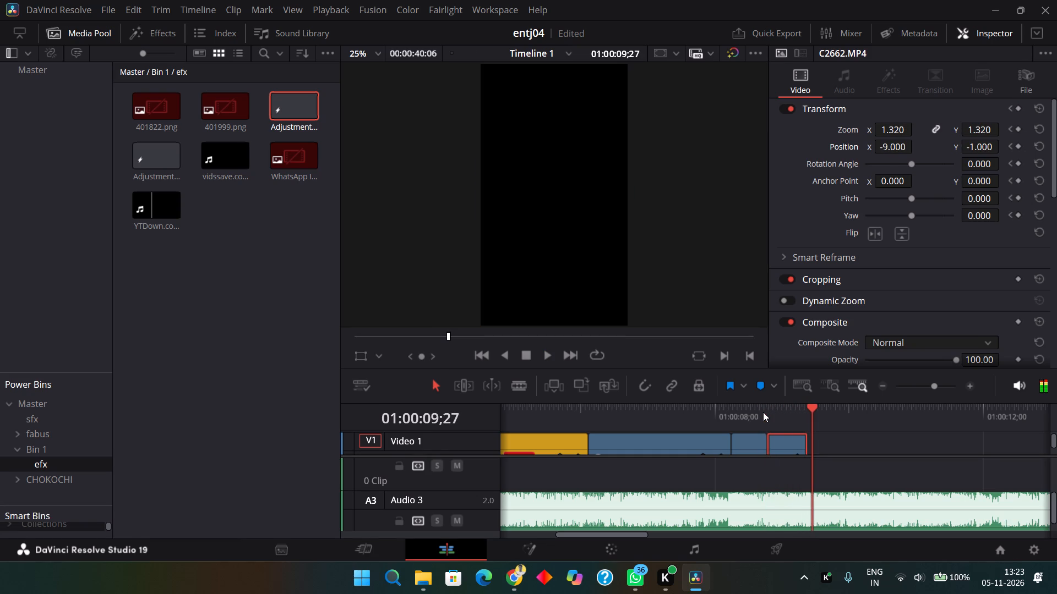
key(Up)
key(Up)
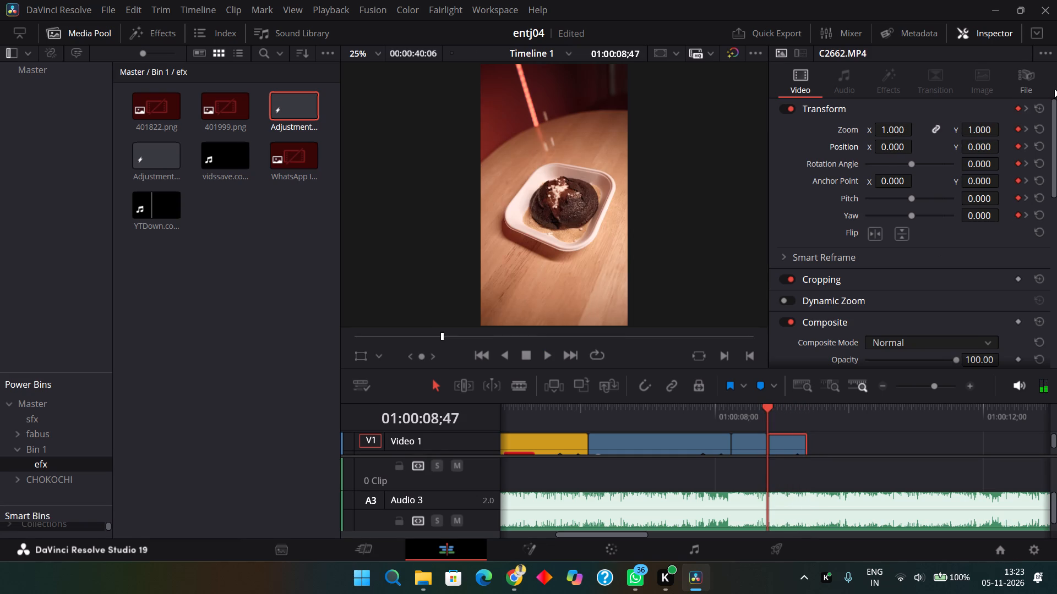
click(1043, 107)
Keyframe C2662's zoom from 1.400 at its start to 1.540 on its last frame, with position X at -19, and play it.
drag(988, 133, 1015, 125)
drag(907, 146, 894, 152)
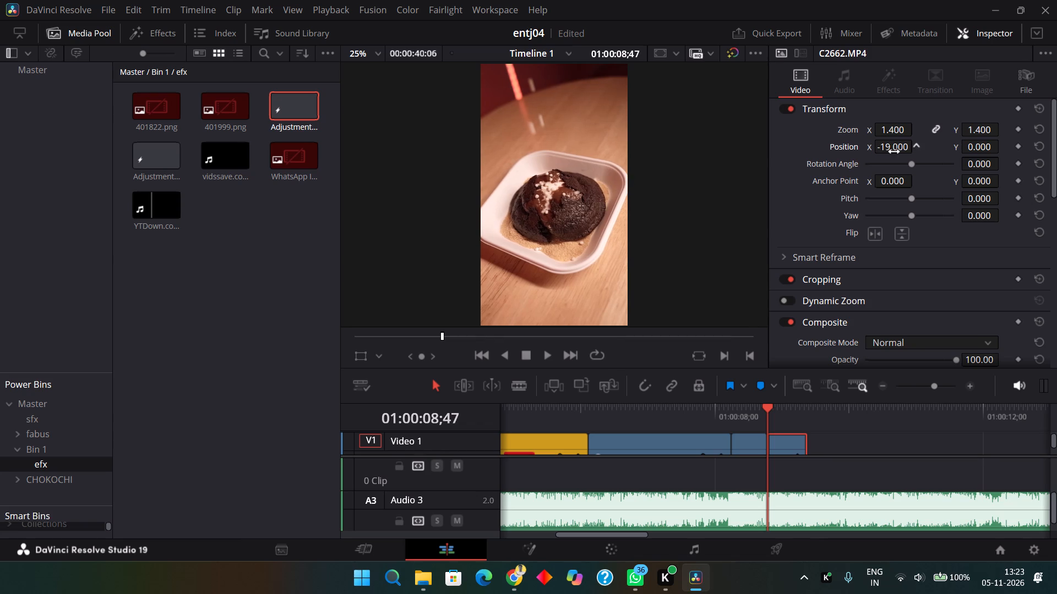
click(1018, 106)
key(Down)
key(Left)
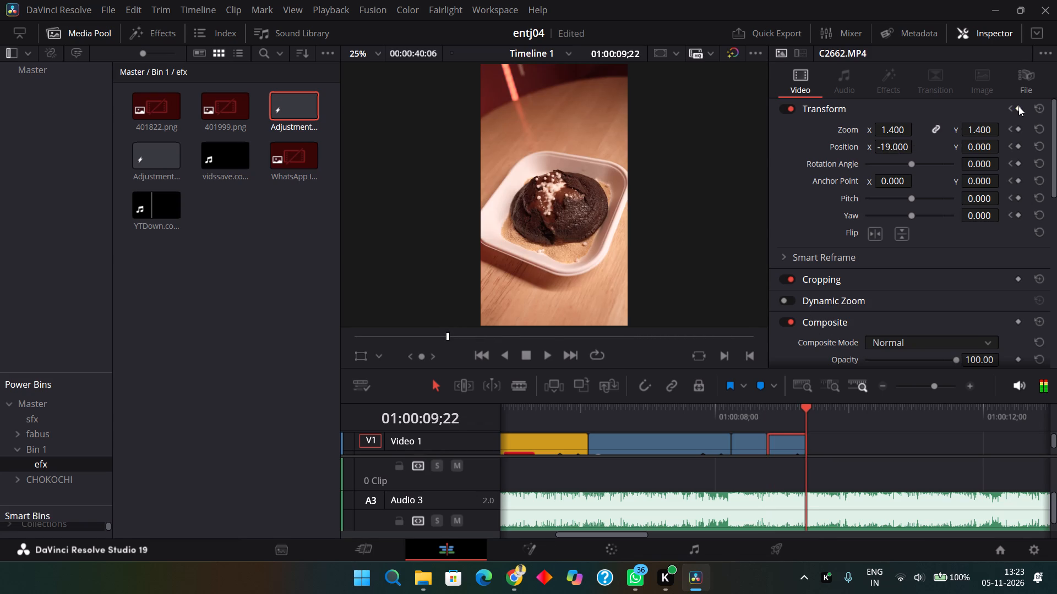
click(1018, 106)
drag(981, 135, 988, 133)
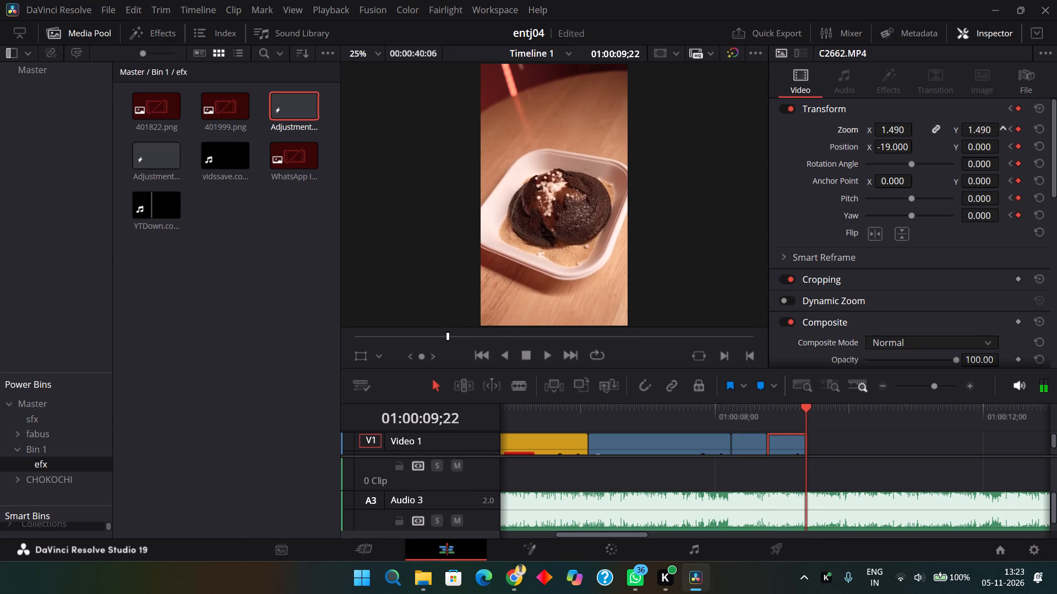
drag(988, 133, 991, 130)
click(743, 408)
key(space)
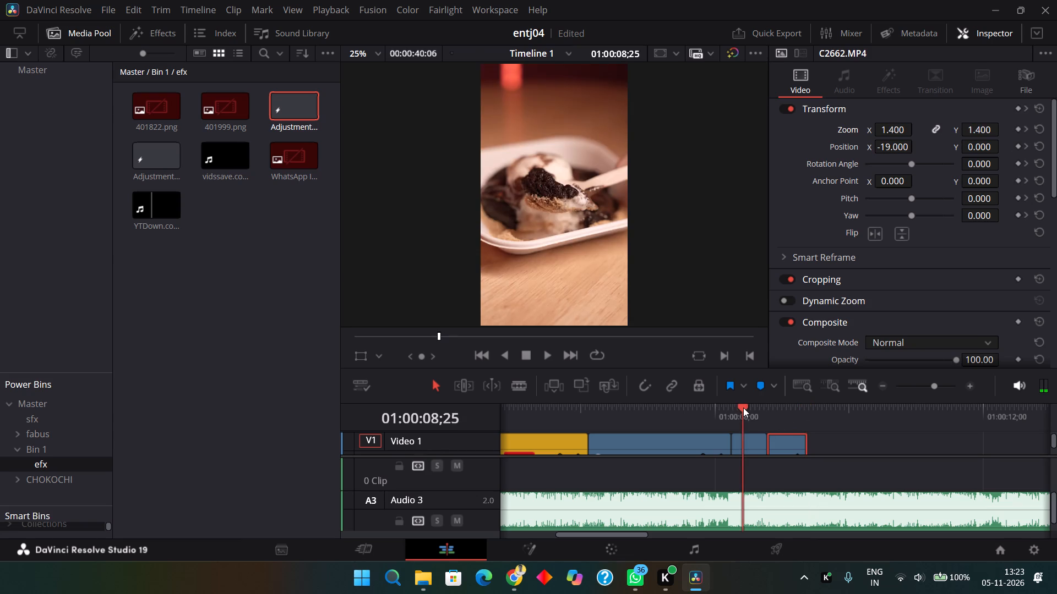
key(space)
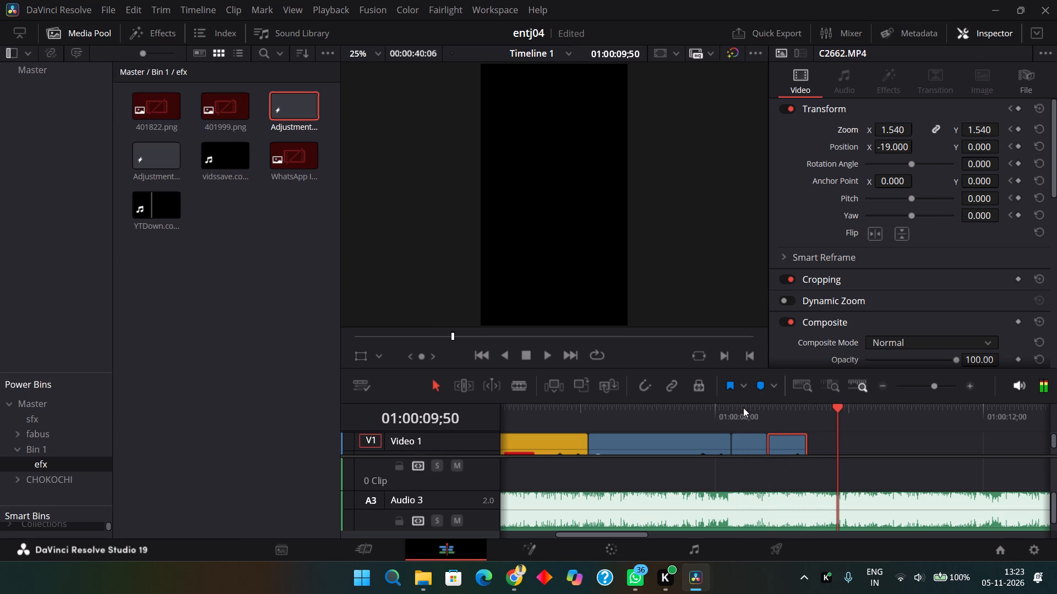
Skim through the unused clips after the gap to choose the next shot.
click(927, 381)
click(920, 382)
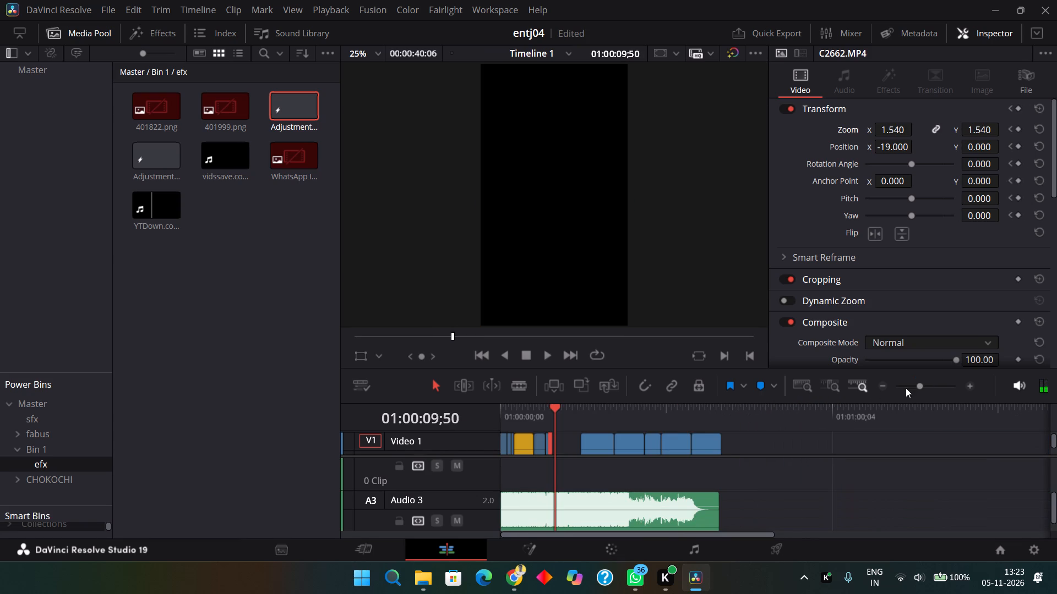
click(601, 423)
click(618, 417)
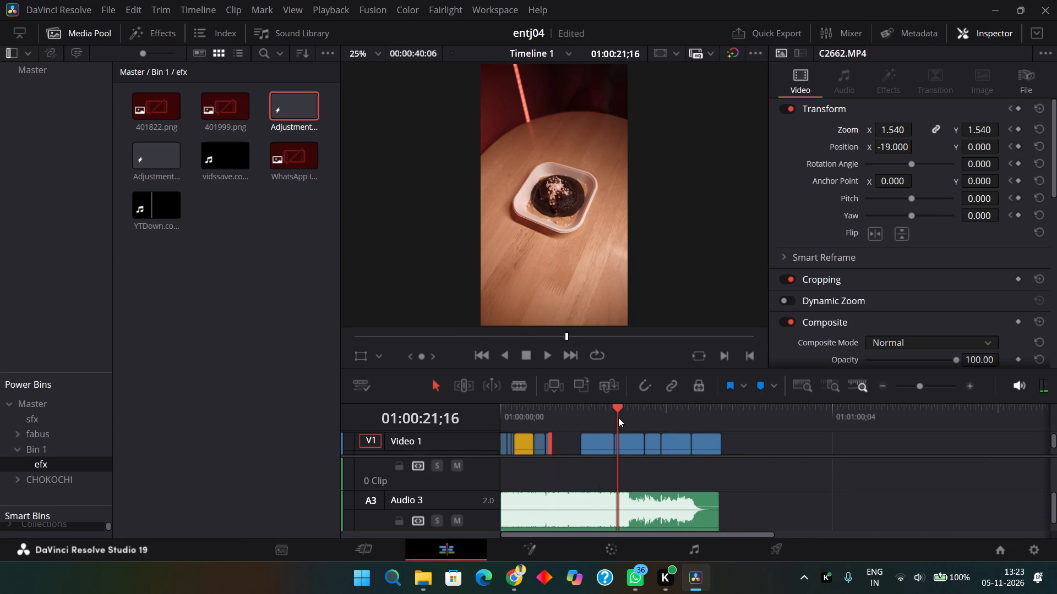
click(643, 416)
key(space)
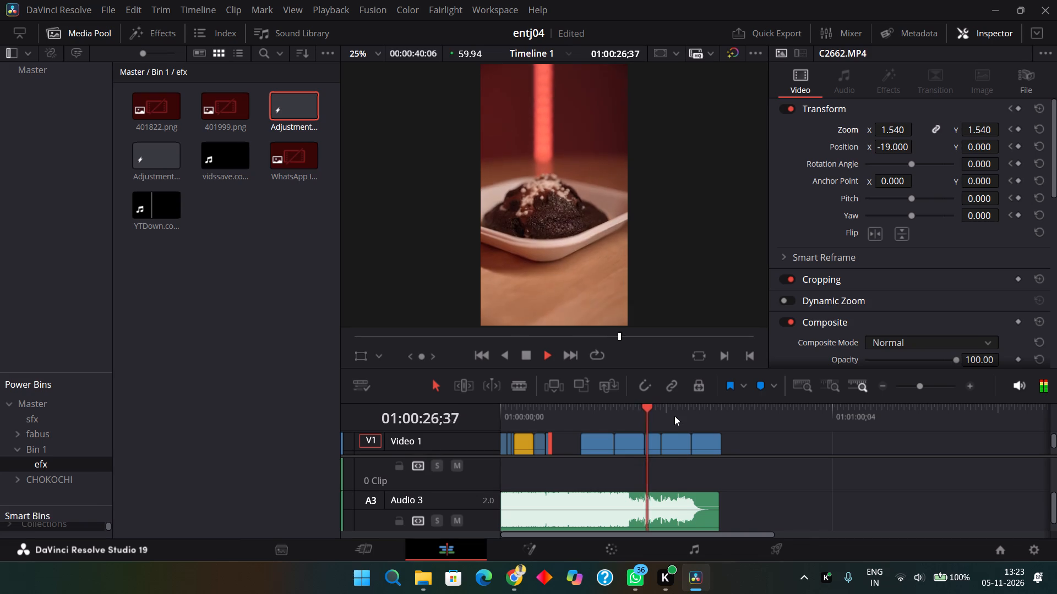
click(674, 416)
click(697, 415)
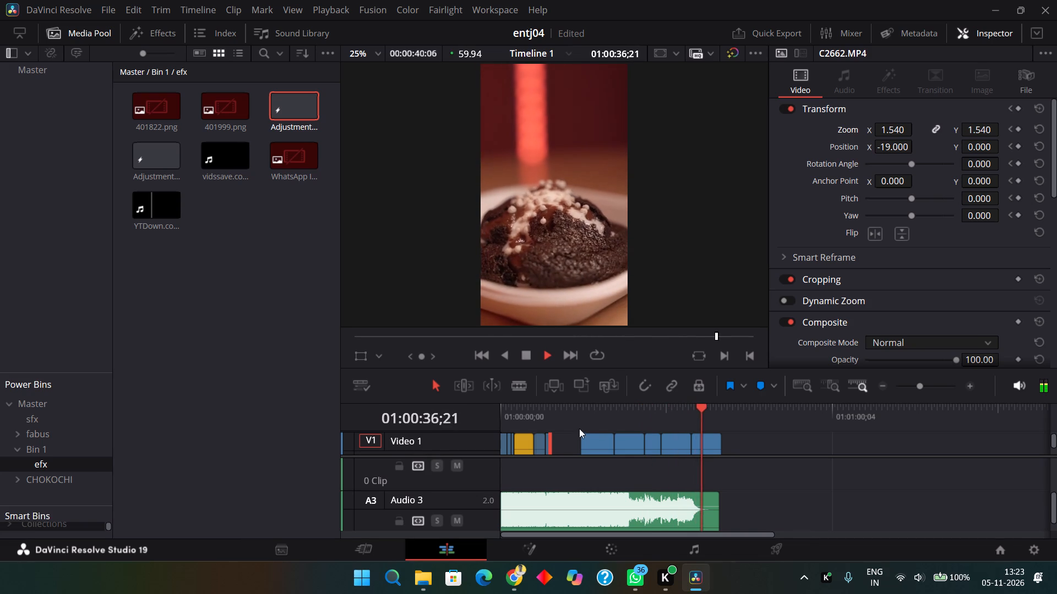
click(586, 425)
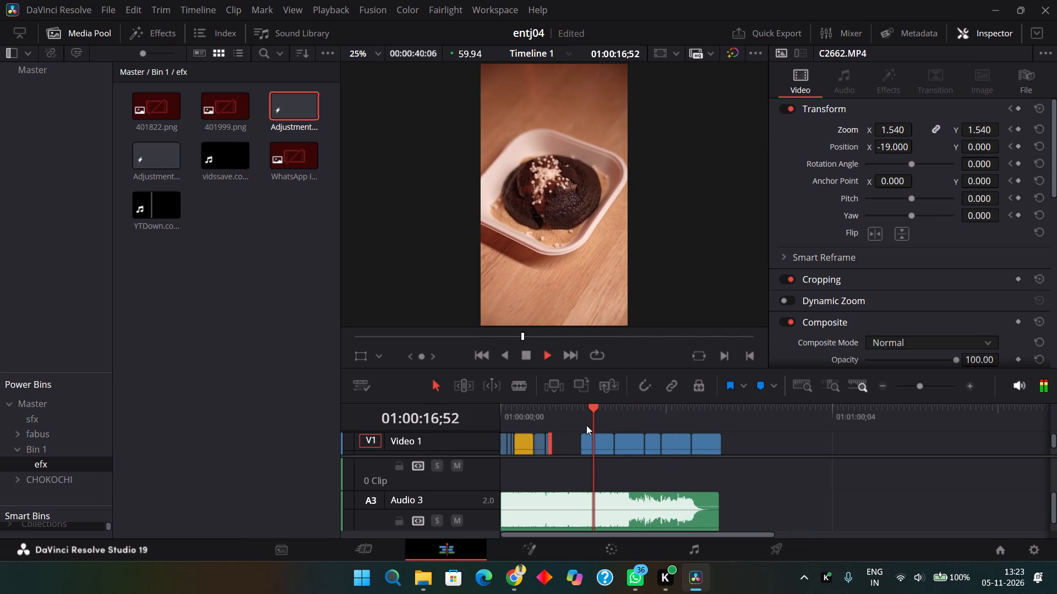
key(space)
Ripple delete the four clips after the gap, starting with C2663, keeping only C2667.
drag(573, 439, 612, 444)
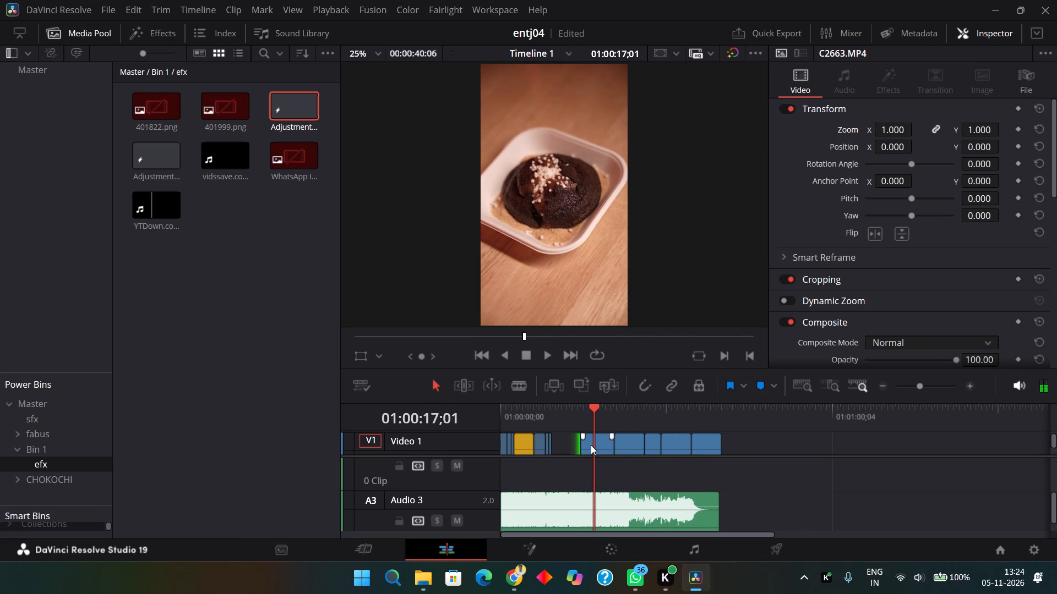
drag(571, 444, 683, 439)
key(Delete)
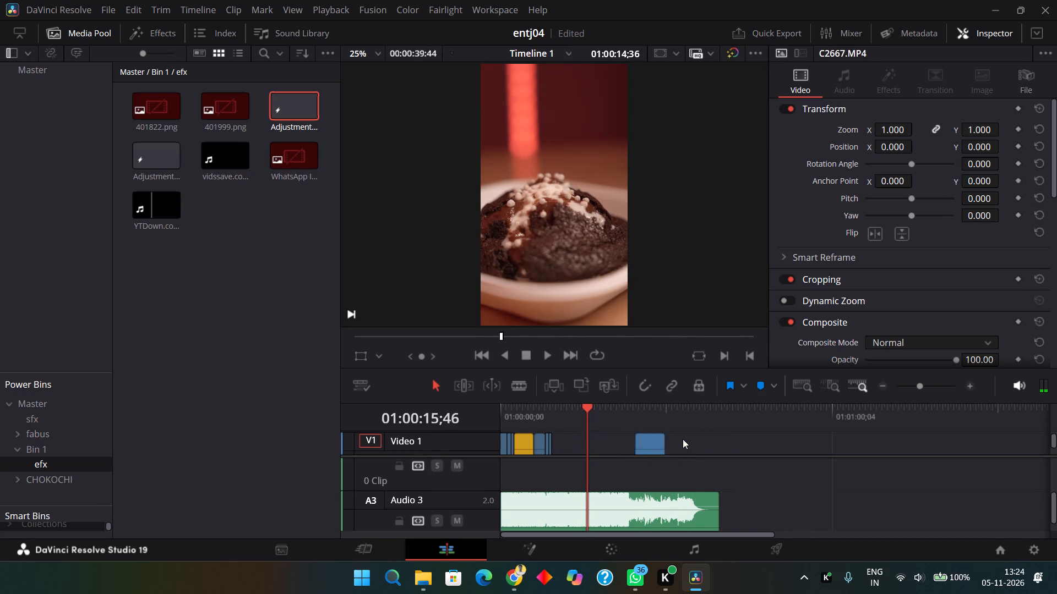
Move C2667 earlier across the gap so it directly follows C2662.
click(604, 445)
key(ctrl+shift+comma)
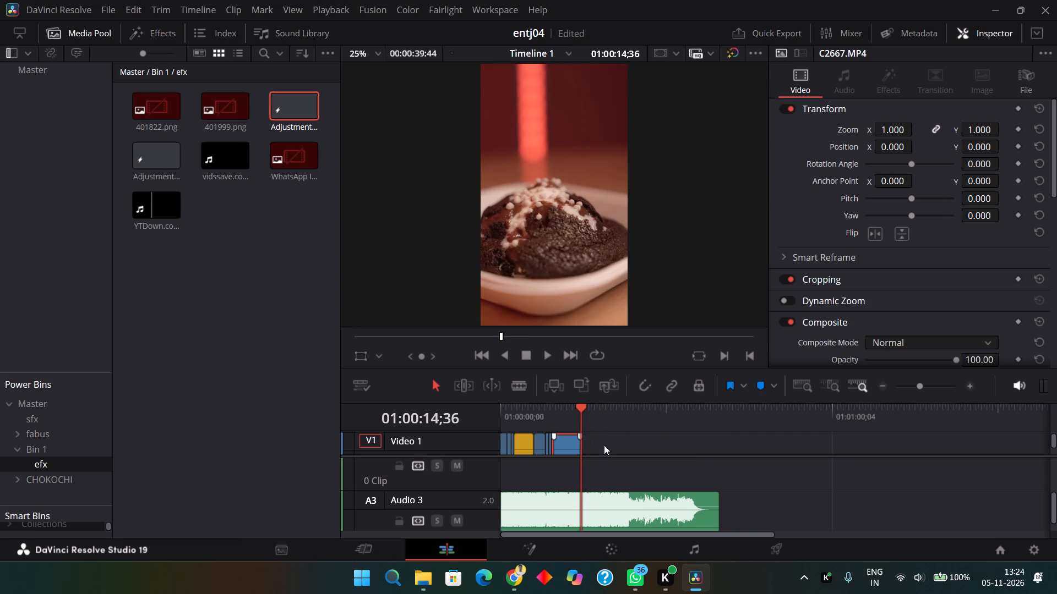
click(934, 387)
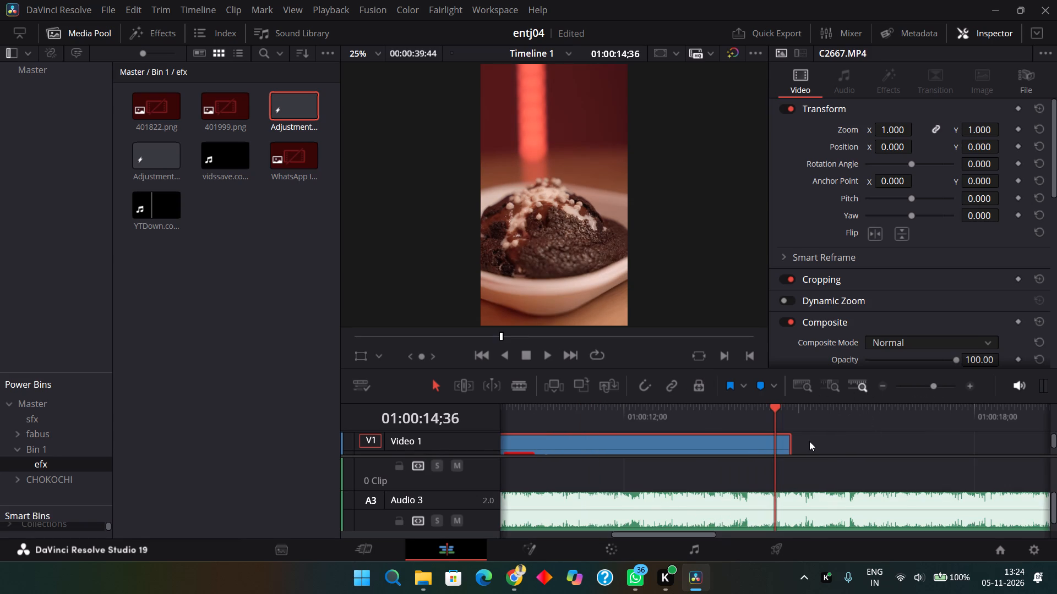
Play C2667 from its start to check the shot in its new place after C2662.
scroll(809, 441, right, 1)
click(928, 424)
key(space)
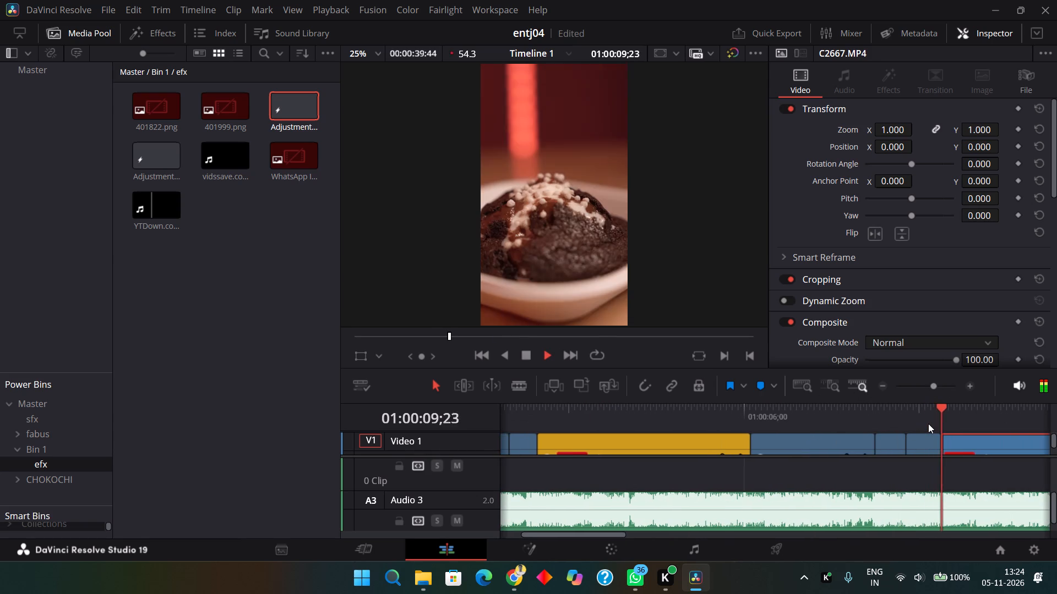
key(space)
scroll(928, 424, left, 2)
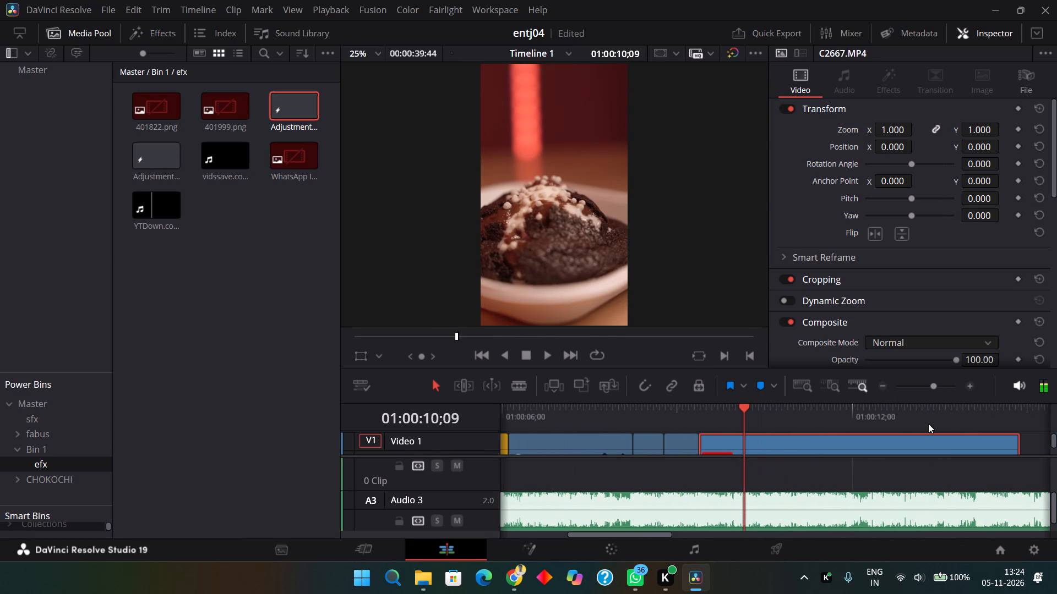
key(space)
key(space)
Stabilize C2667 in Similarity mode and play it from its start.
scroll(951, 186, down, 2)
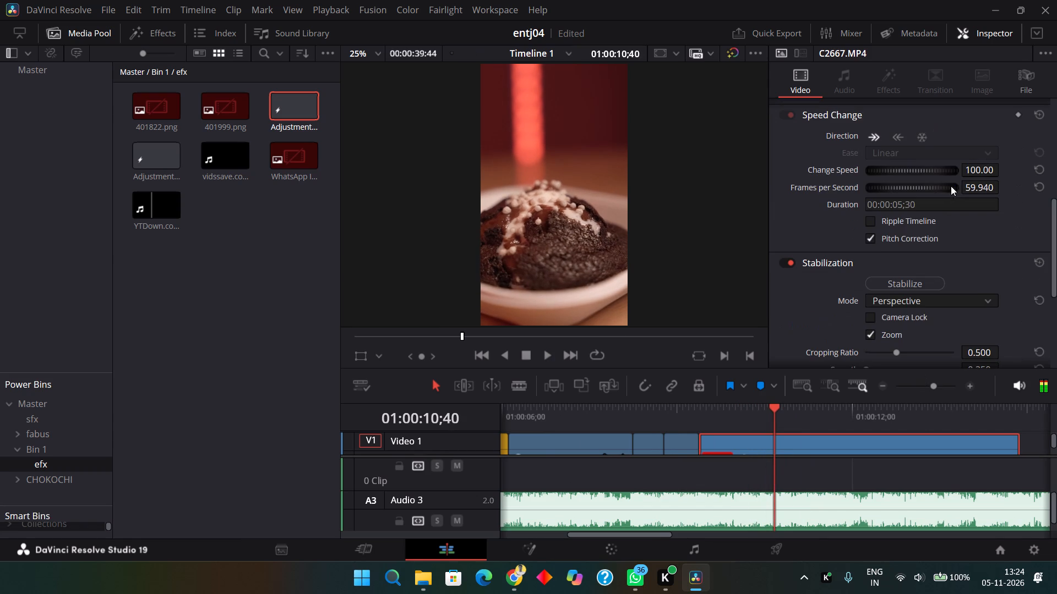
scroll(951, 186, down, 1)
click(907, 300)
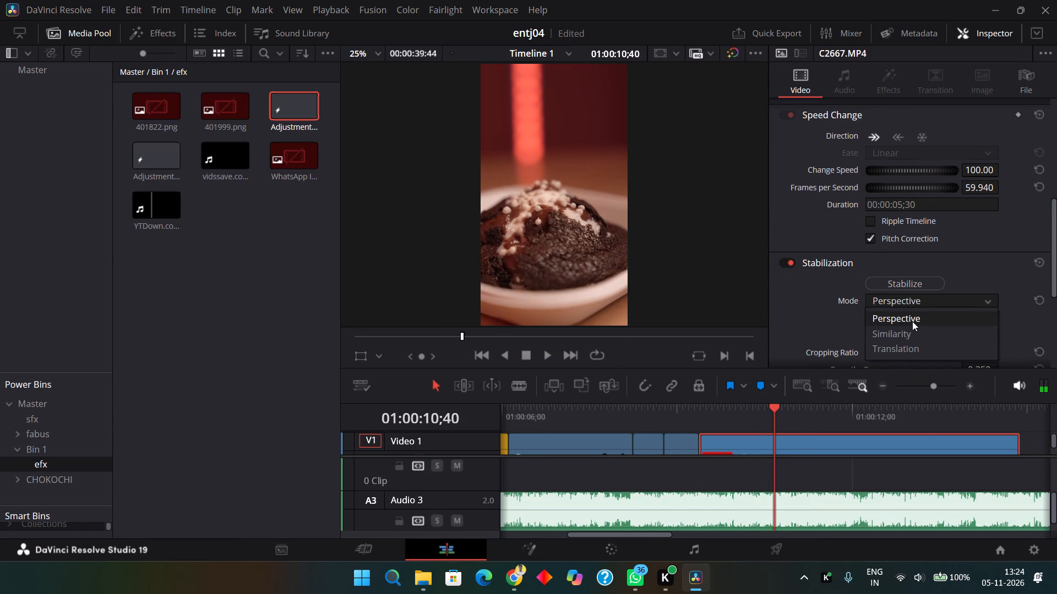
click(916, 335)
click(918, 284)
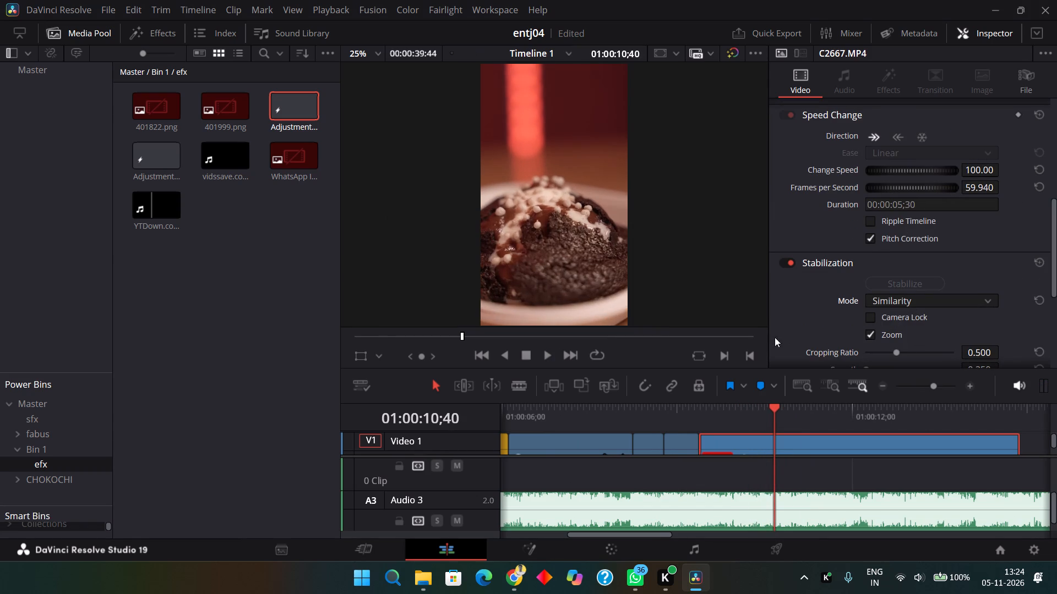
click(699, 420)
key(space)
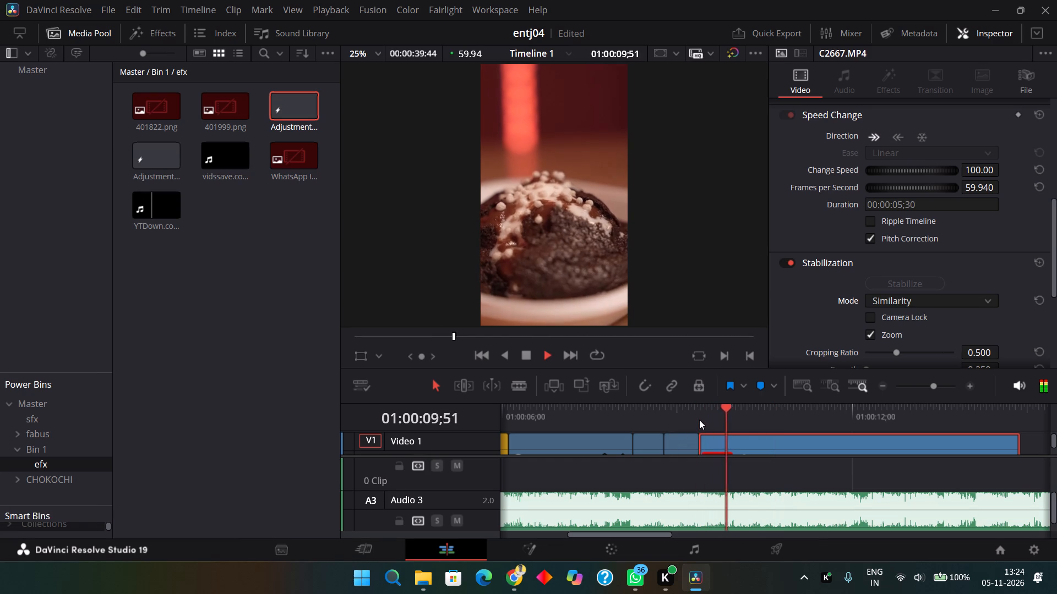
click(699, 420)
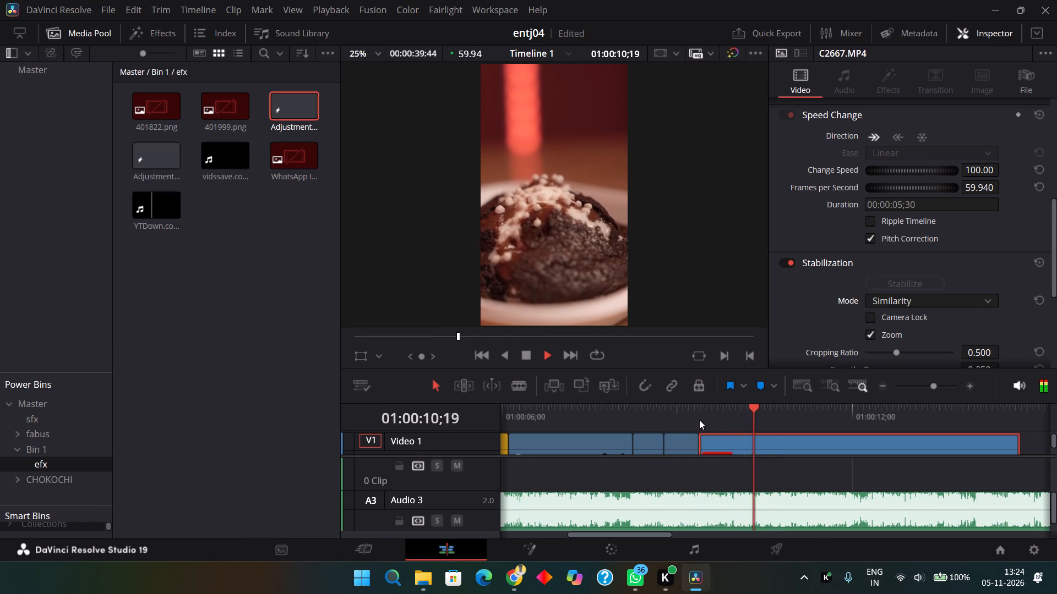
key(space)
Slow C2667 to 66% speed and play it.
drag(928, 167, 891, 164)
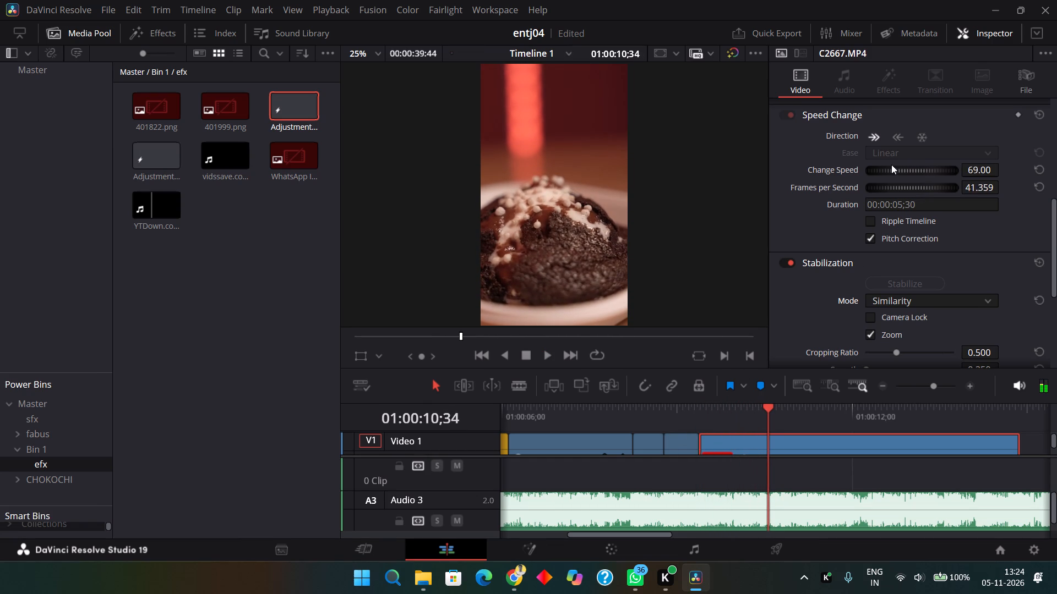
drag(891, 164, 890, 164)
key(space)
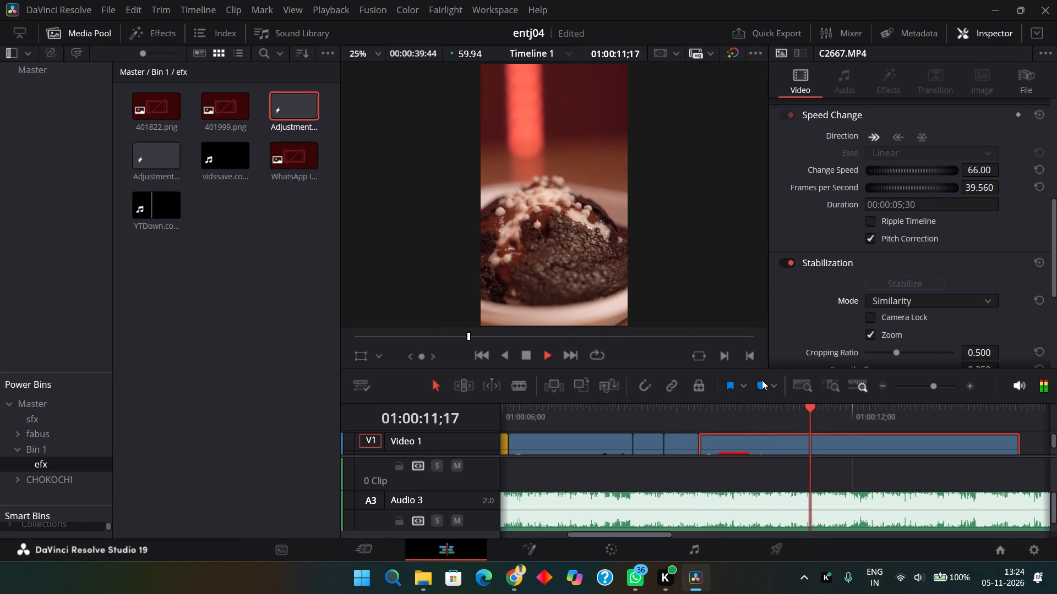
key(space)
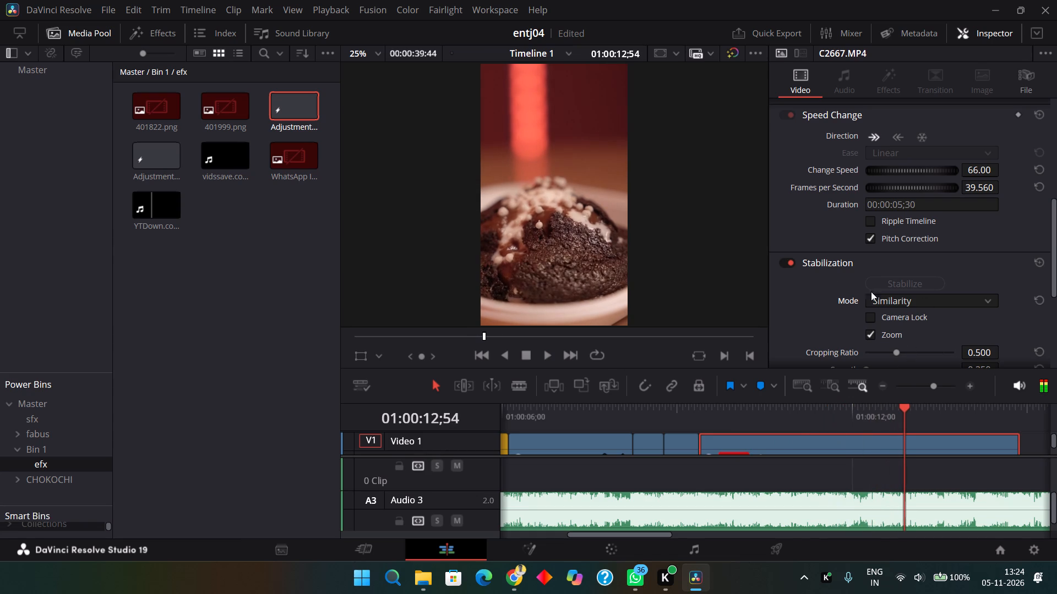
Turn off stabilization for C2667 and play the unstabilized clip.
click(791, 261)
key(space)
key(space)
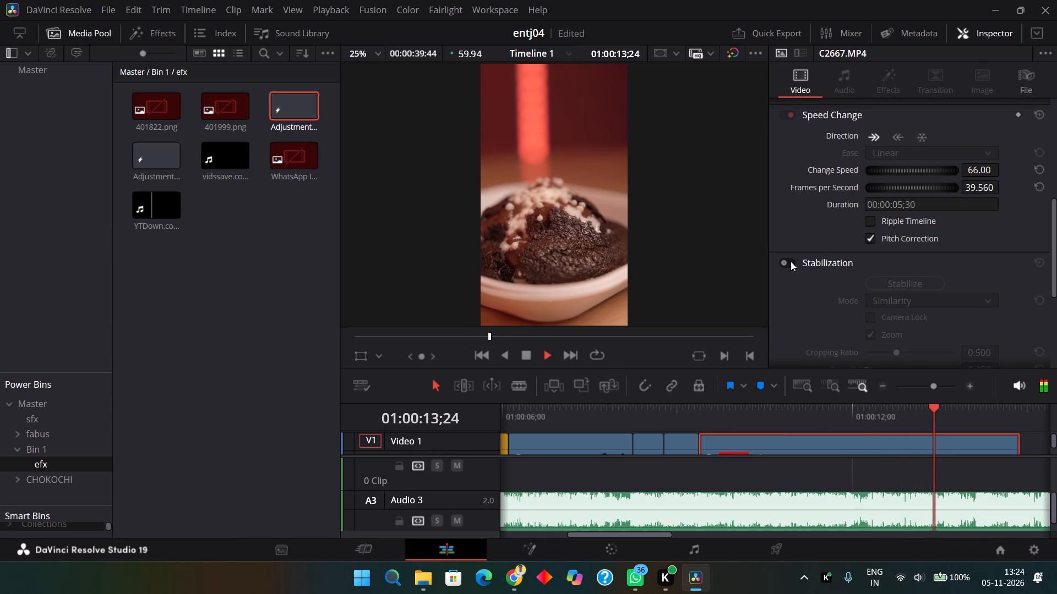
key(space)
key(space)
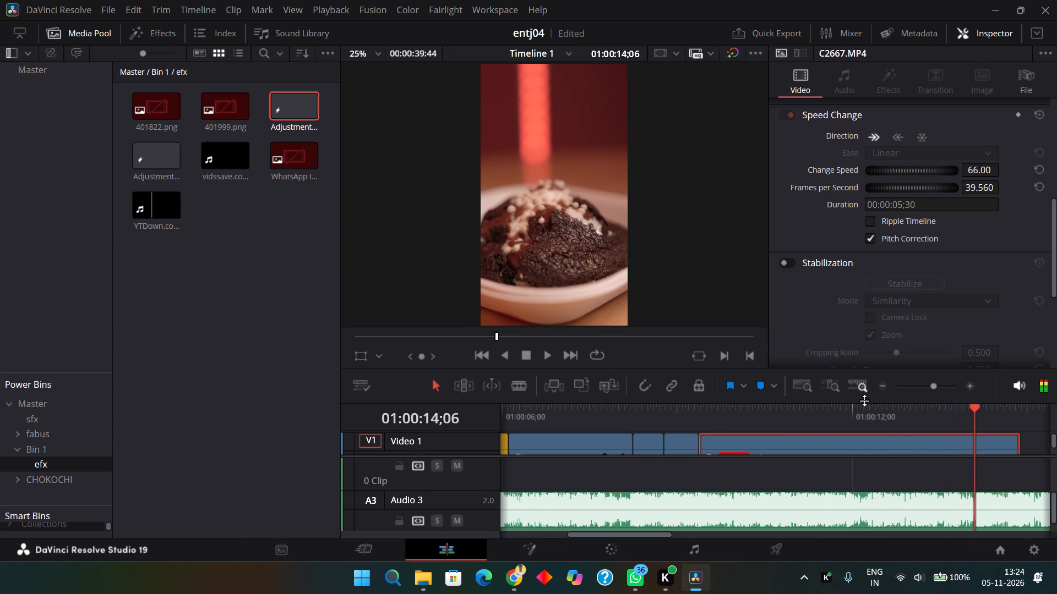
Play C2667 from its start and ripple trim its beginning at the playhead, leaving a duration of 00:00:04;22.
click(702, 413)
key(space)
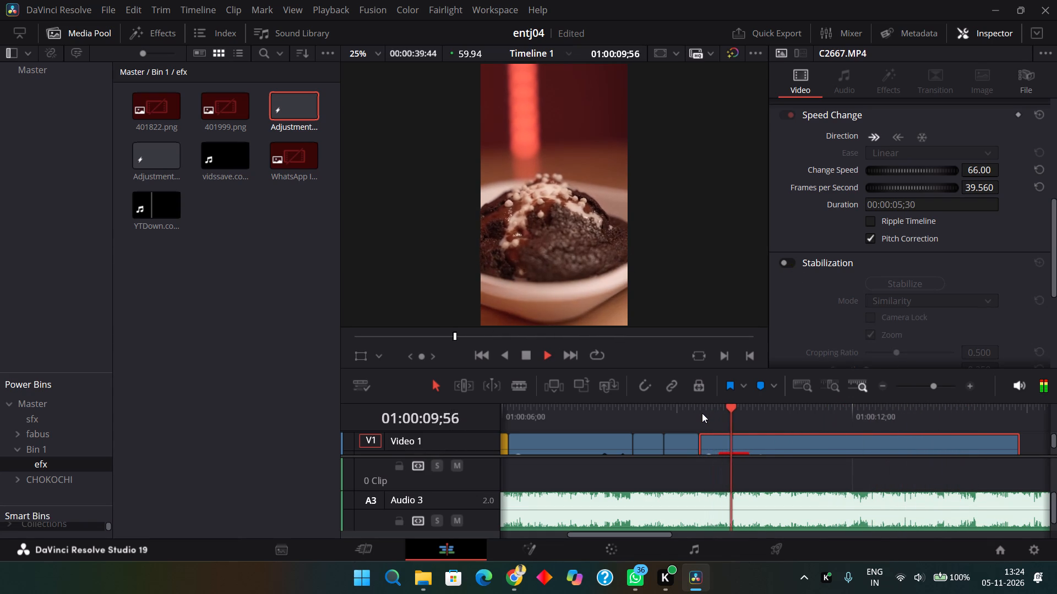
key(space)
key(3)
Play from the preceding clips into C2667 and trim its end at 01:00:10;00, leaving a duration of 00:00:00;37.
click(651, 421)
key(space)
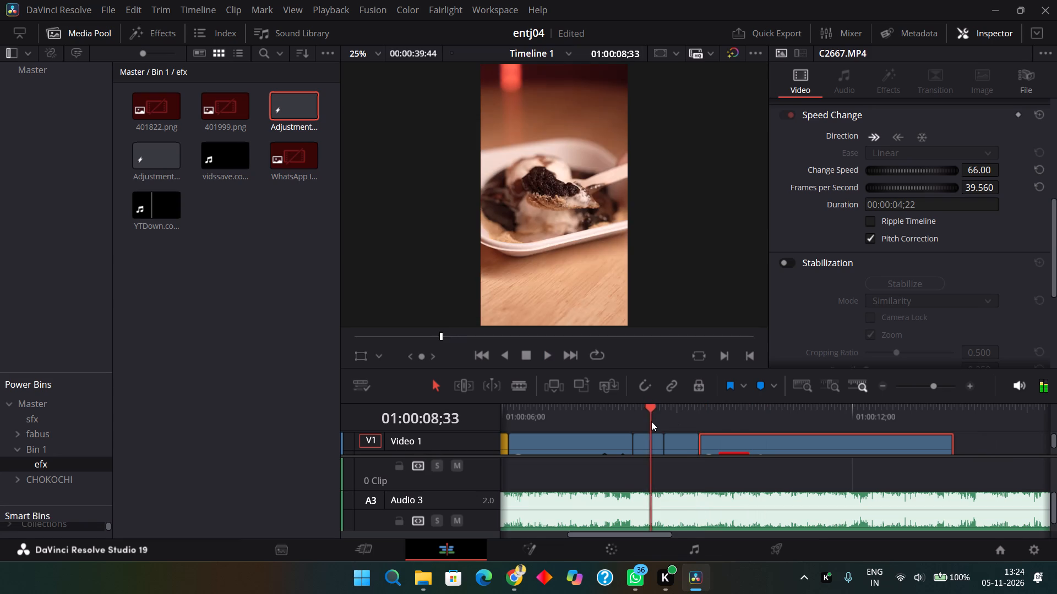
key(space)
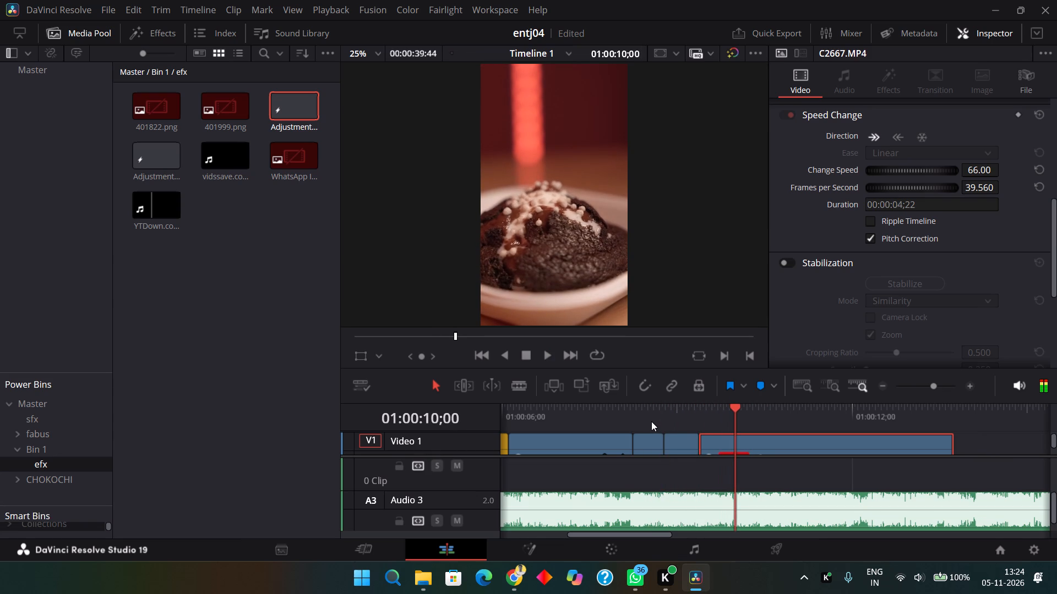
key(4)
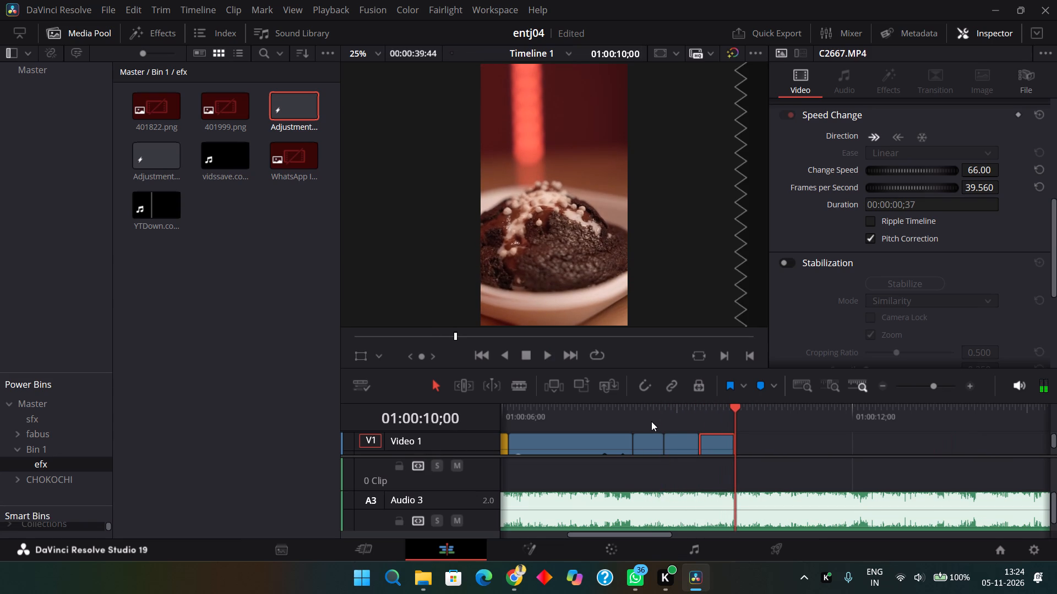
Keyframe C2667's zoom from 1.130 at its start to 1.000 on its last frame, and play the transition into it.
key(Up)
scroll(880, 218, up, 8)
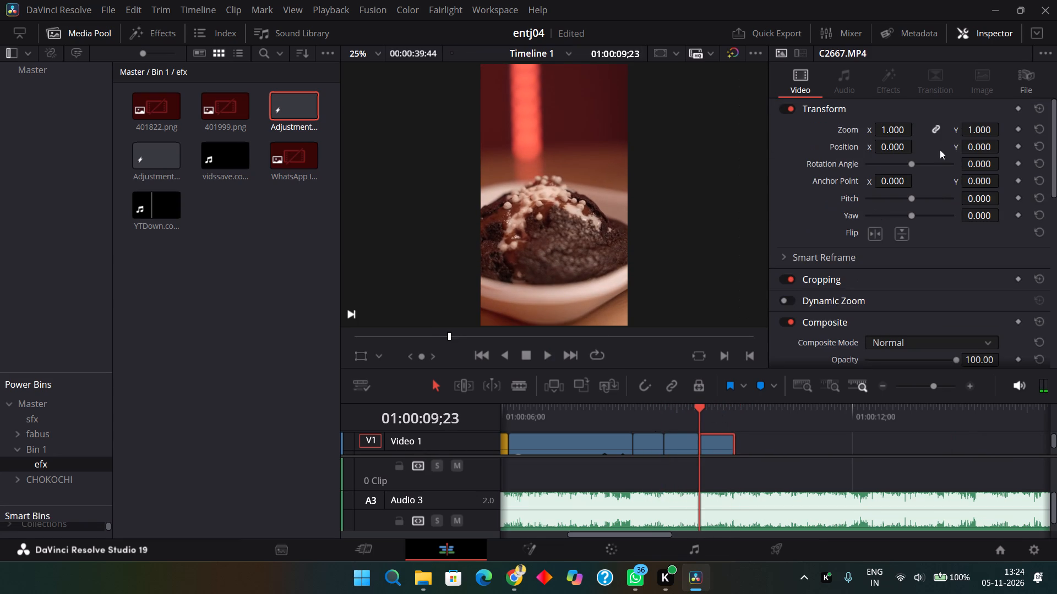
click(1021, 107)
key(Down)
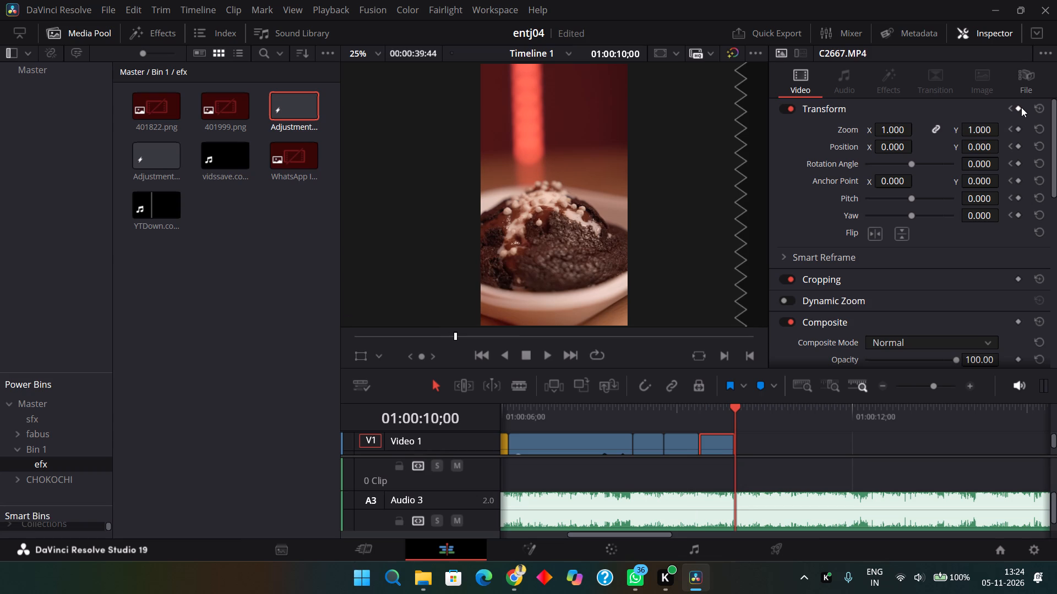
key(Left)
click(1021, 107)
key(Up)
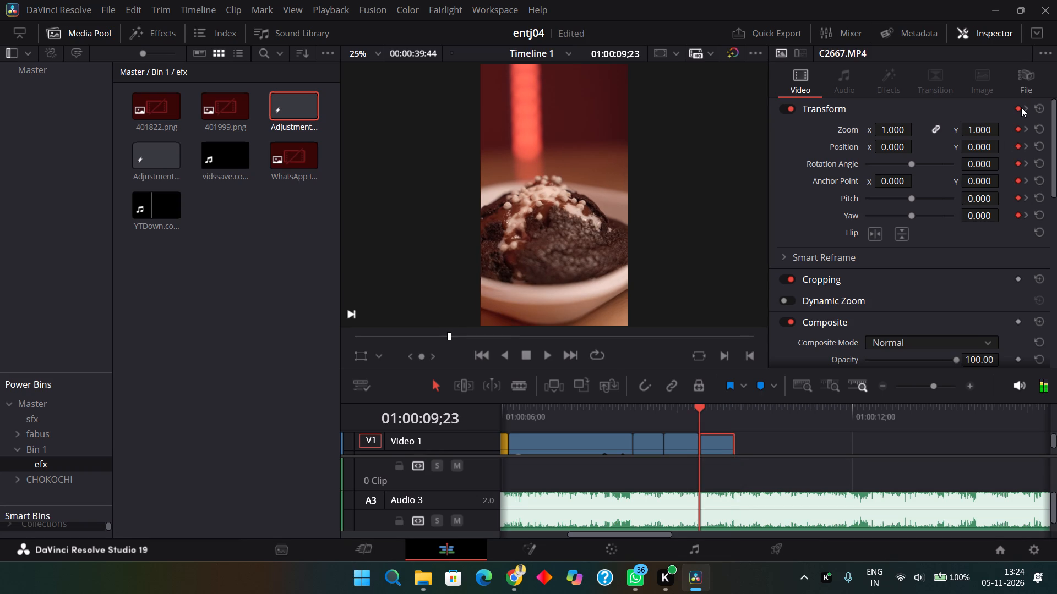
drag(994, 131, 1004, 125)
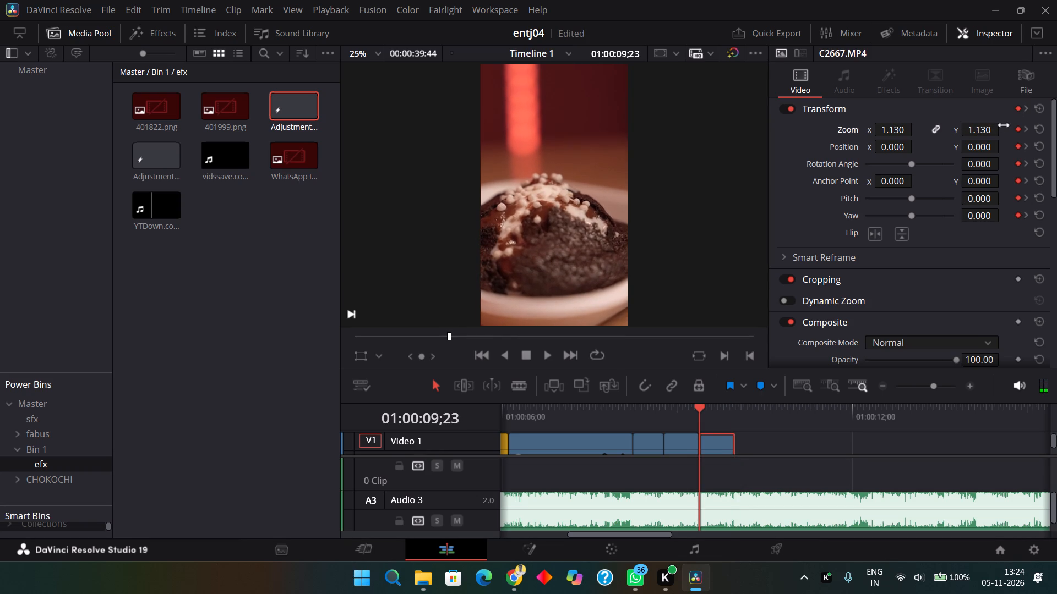
click(667, 411)
key(space)
key(space)
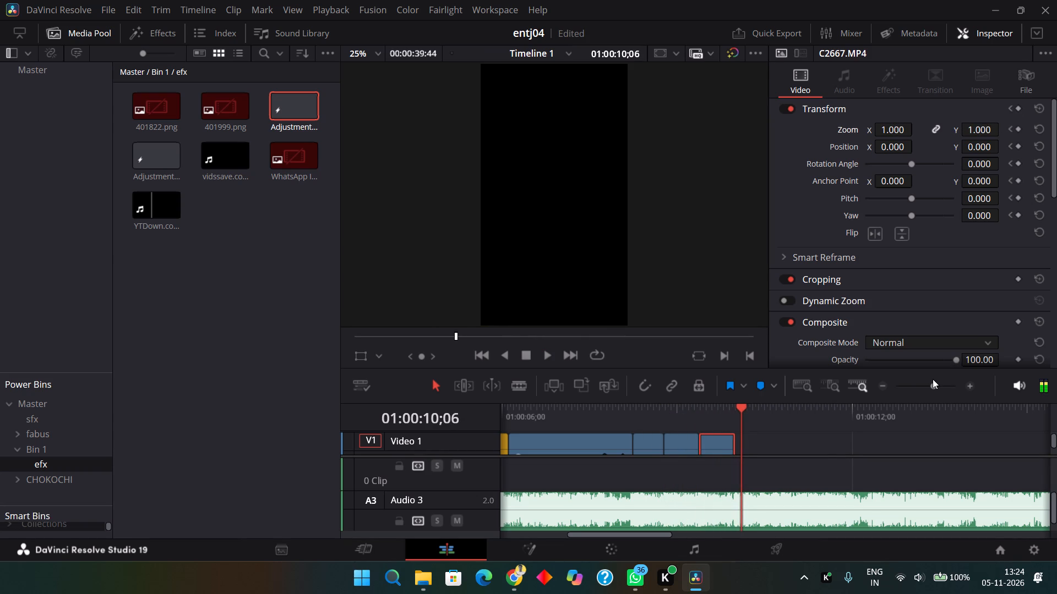
Play the whole edit from the start of the timeline through the end of C2667.
click(929, 386)
drag(639, 405, 328, 406)
key(space)
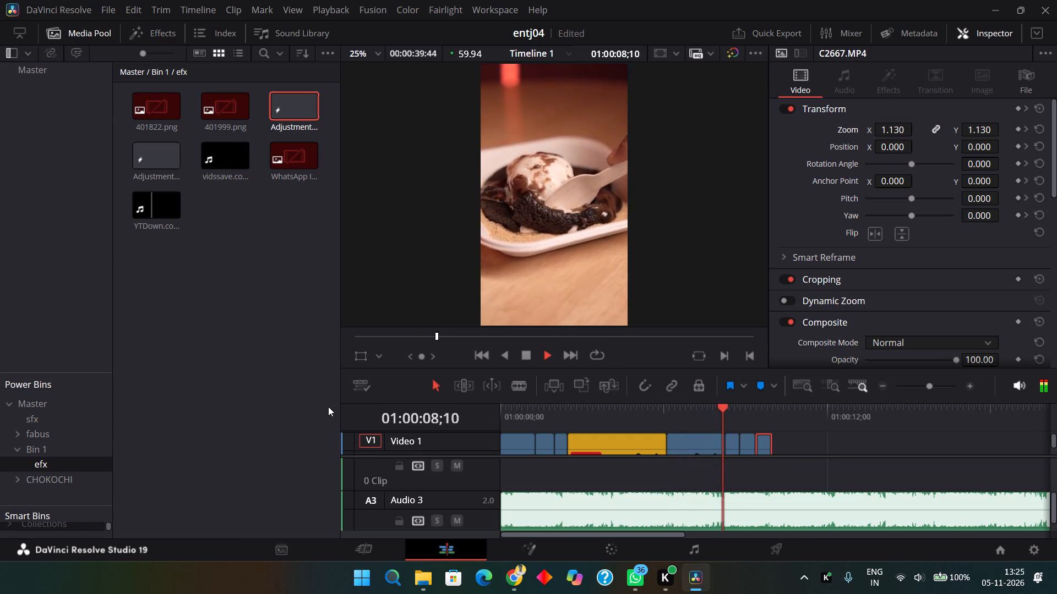
key(space)
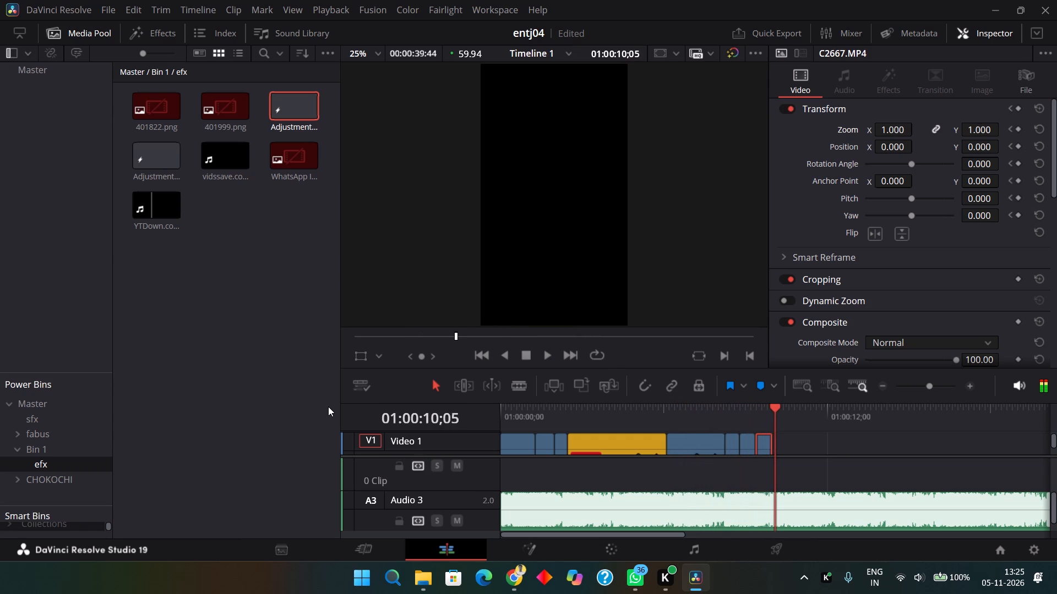
Fit the edit and its music in the timeline view and open the media import dialog.
click(919, 382)
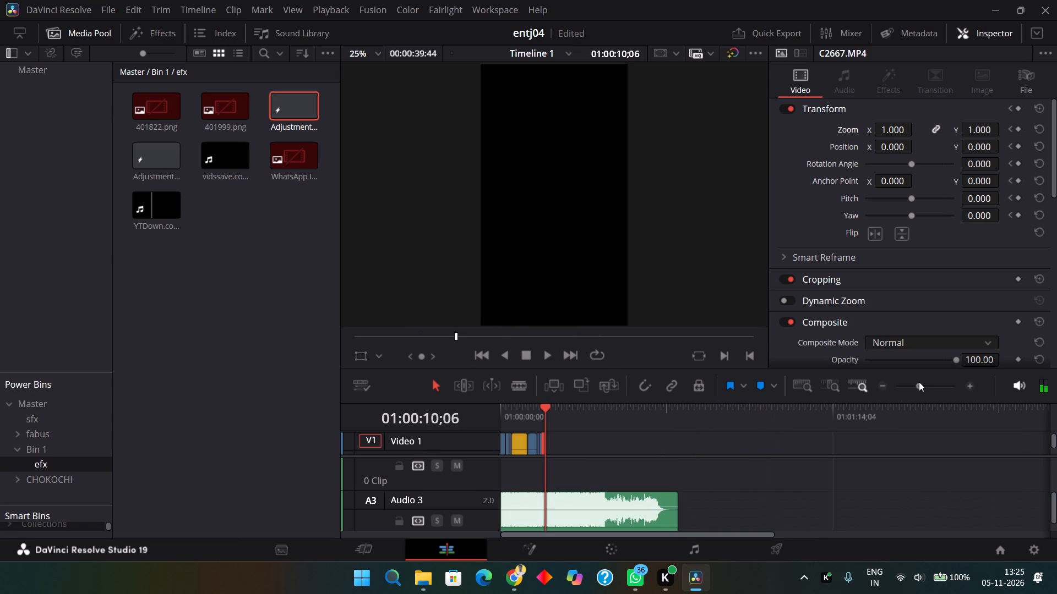
drag(923, 383, 928, 384)
click(928, 384)
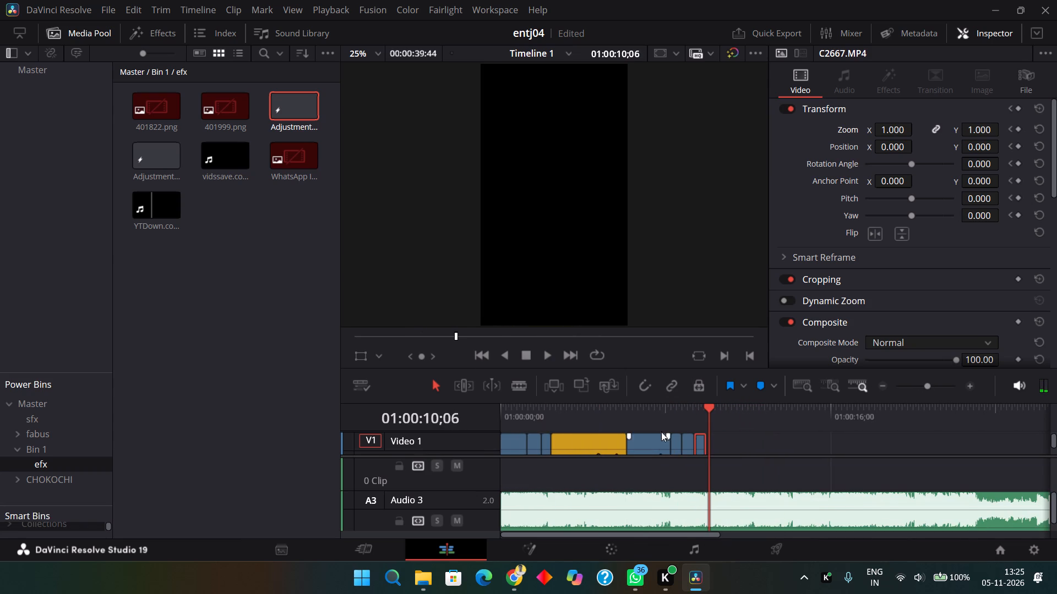
click(709, 423)
key(ctrl+i)
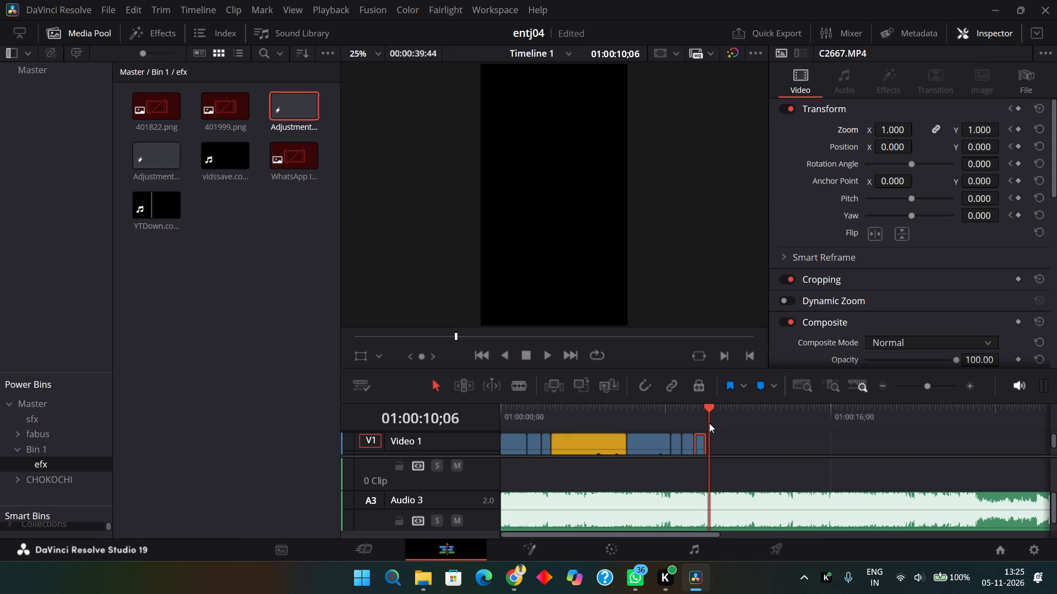
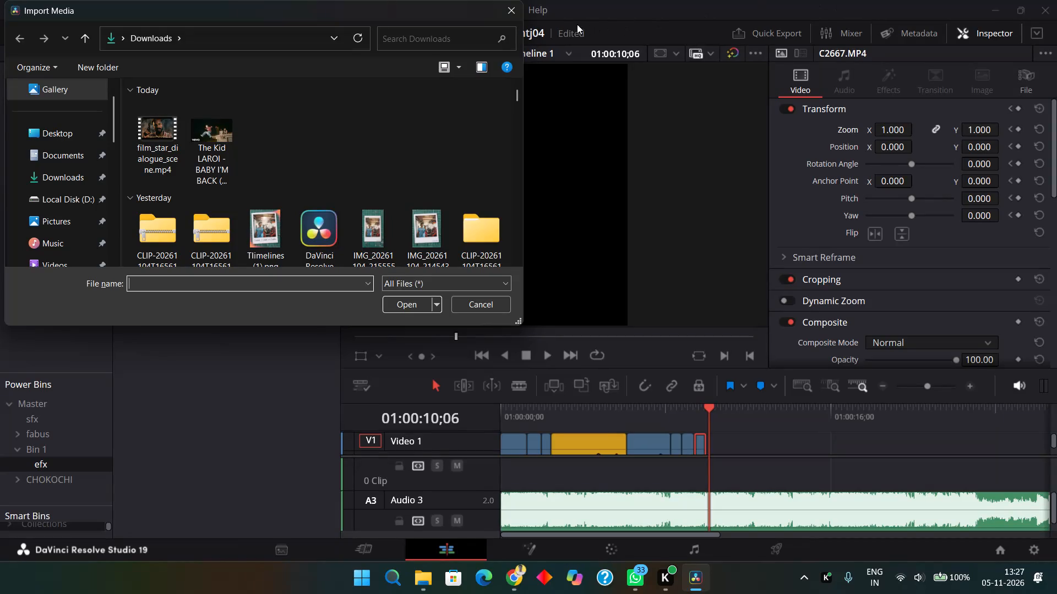
Dismiss the media import without adding anything and play the edit from the start of the timeline.
click(516, 11)
drag(556, 422, 417, 425)
key(space)
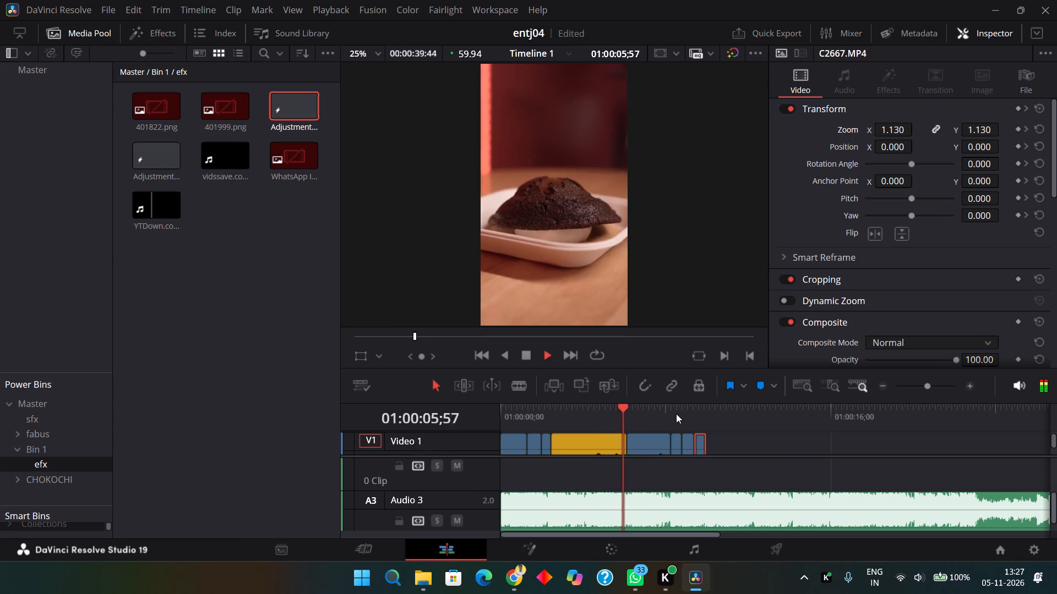
Play into the retimed C2661 clip and split it at 01:00:04;02.
click(572, 416)
key(space)
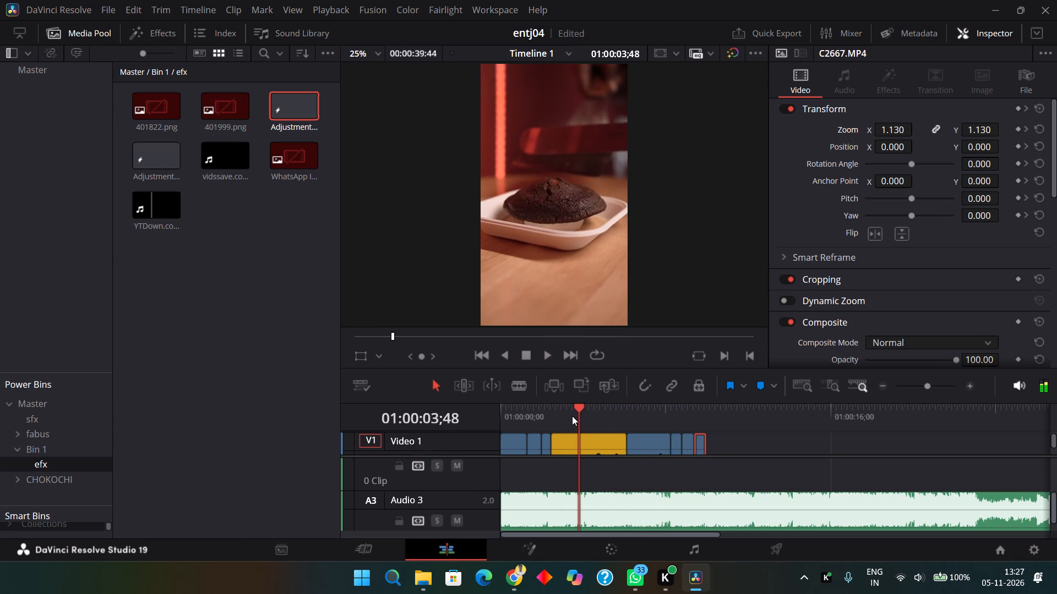
key(space)
key(space)
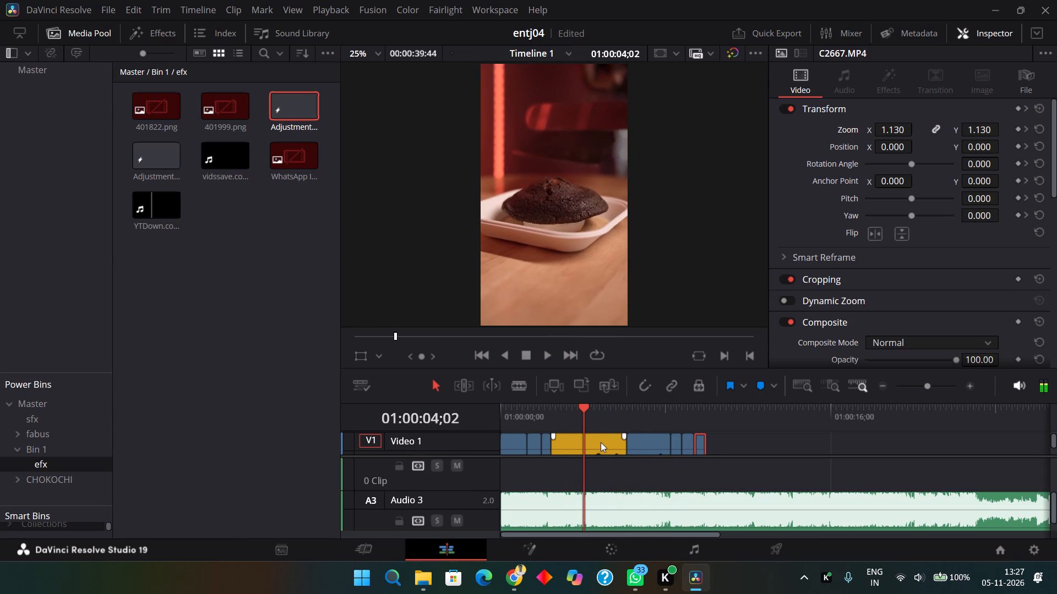
double_click(601, 442)
key(ctrl+b)
Split C2680 at 01:00:07;00 and move its first piece earlier, between the two parts of C2661.
key(ctrl+space)
drag(646, 439, 645, 415)
key(ctrl+z)
click(645, 415)
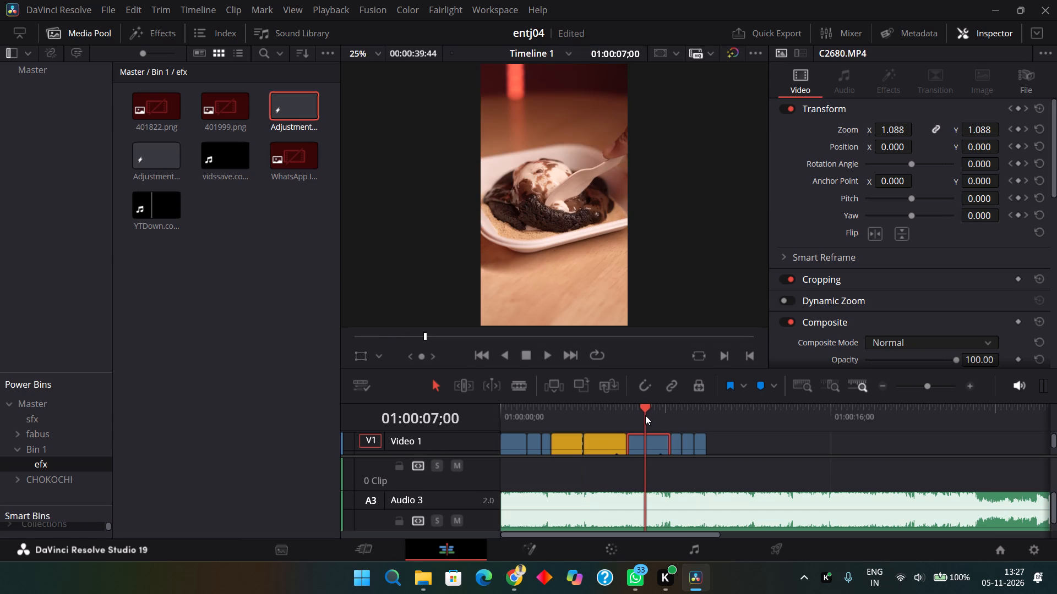
key(ctrl+b)
key(ctrl+shift+comma)
Play from the first part of C2661 through the inserted C2680 piece to the end of the edit.
click(579, 420)
key(space)
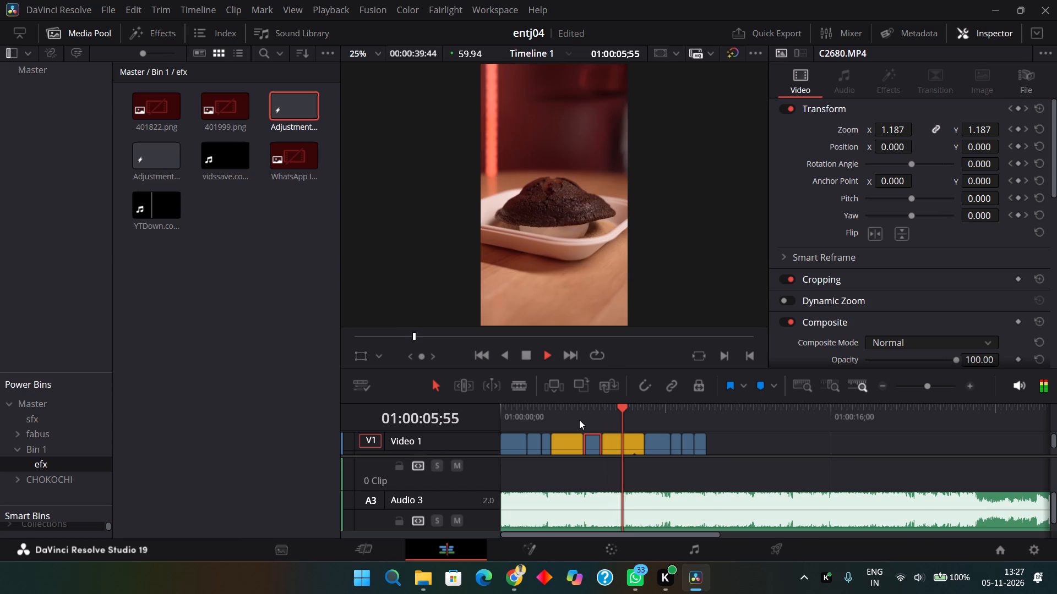
click(579, 420)
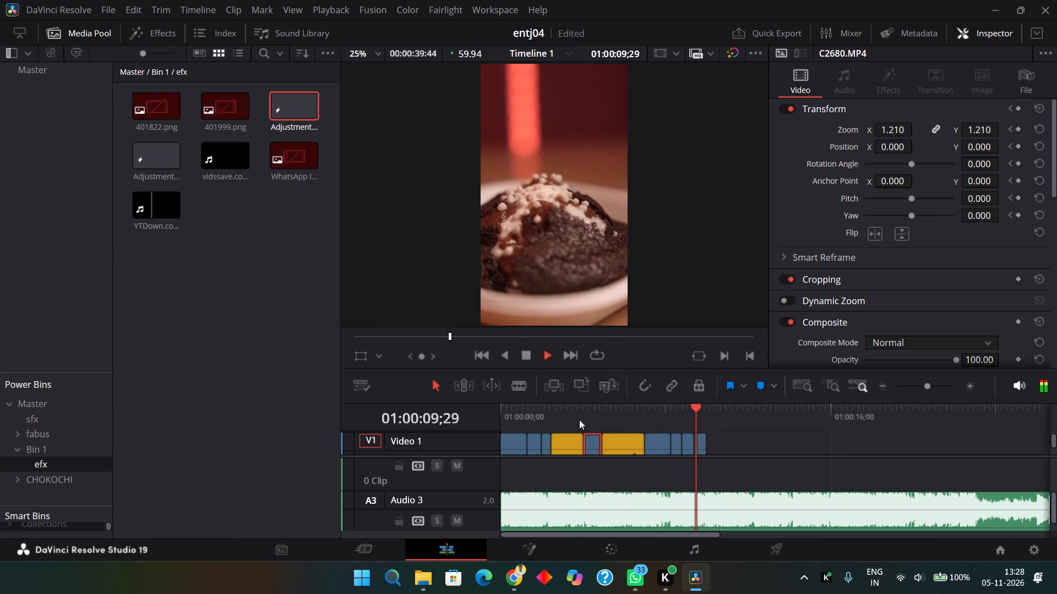
key(space)
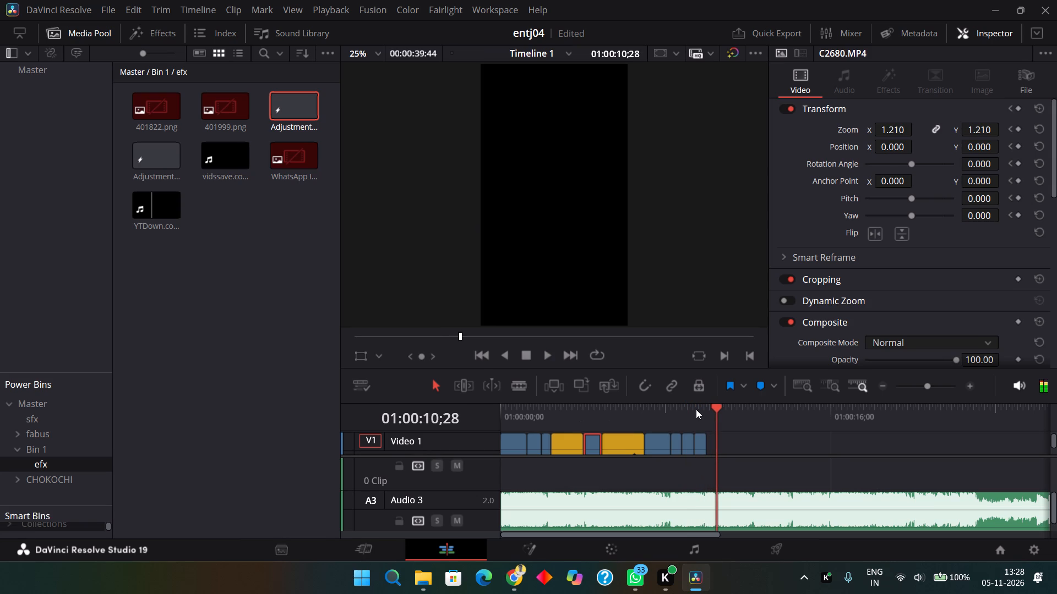
Trim the end of the music clip on Audio 3 to 01:00:10;00, where the last video clip ends.
click(707, 410)
click(734, 499)
key(4)
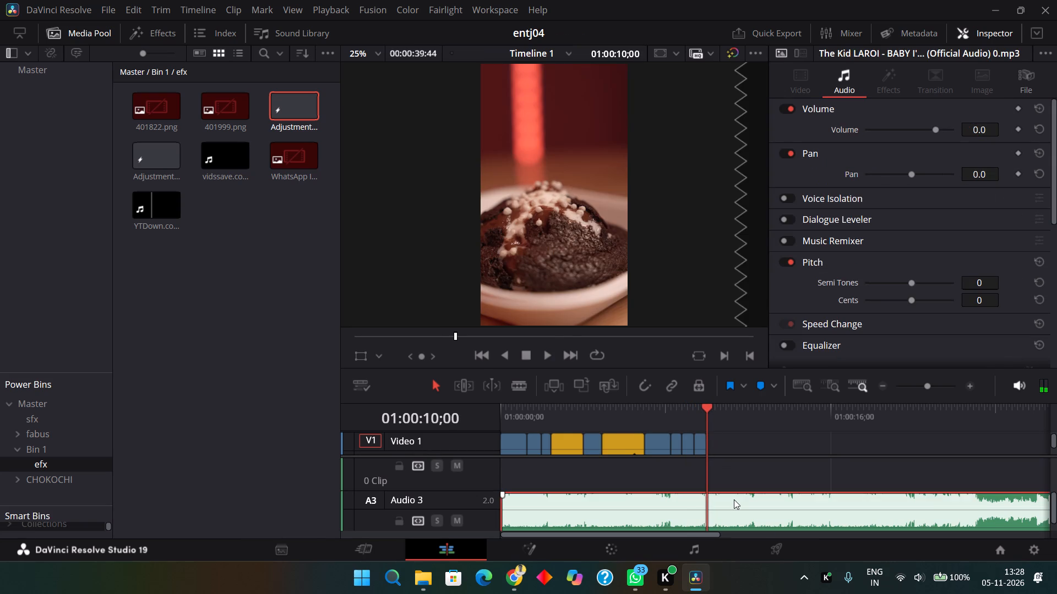
Name the export file dbc on the Deliver page, and return to the Edit page without choosing a destination.
click(770, 545)
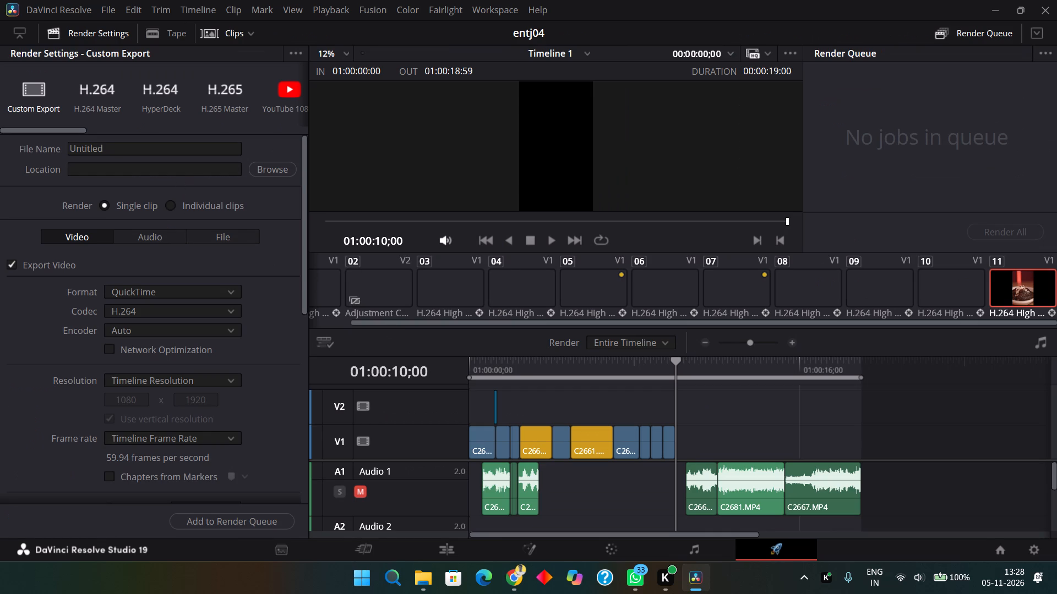
double_click(195, 152)
text(dbc)
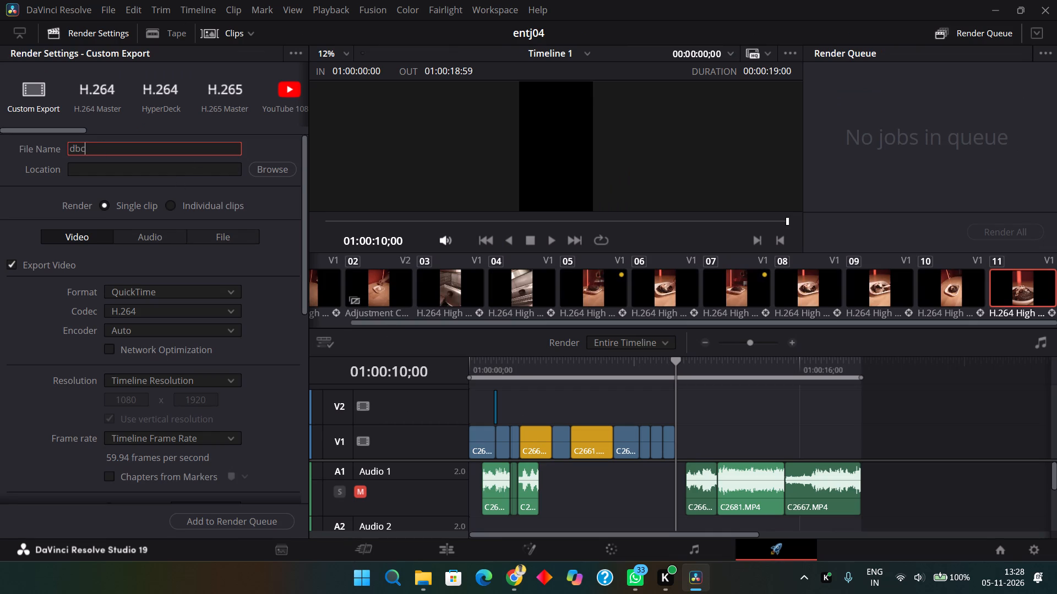
click(270, 160)
click(275, 168)
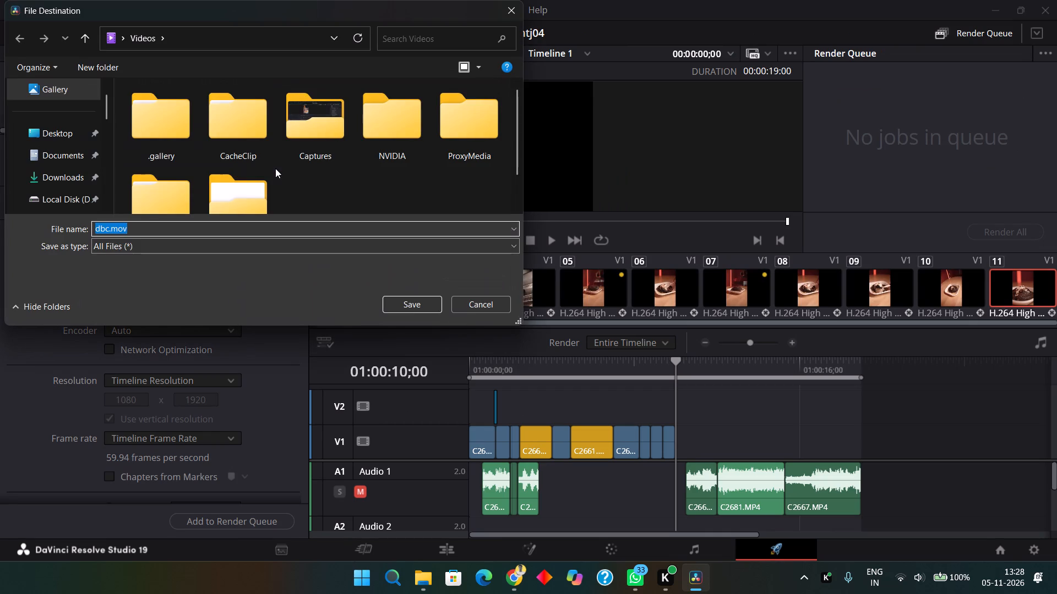
key(Escape)
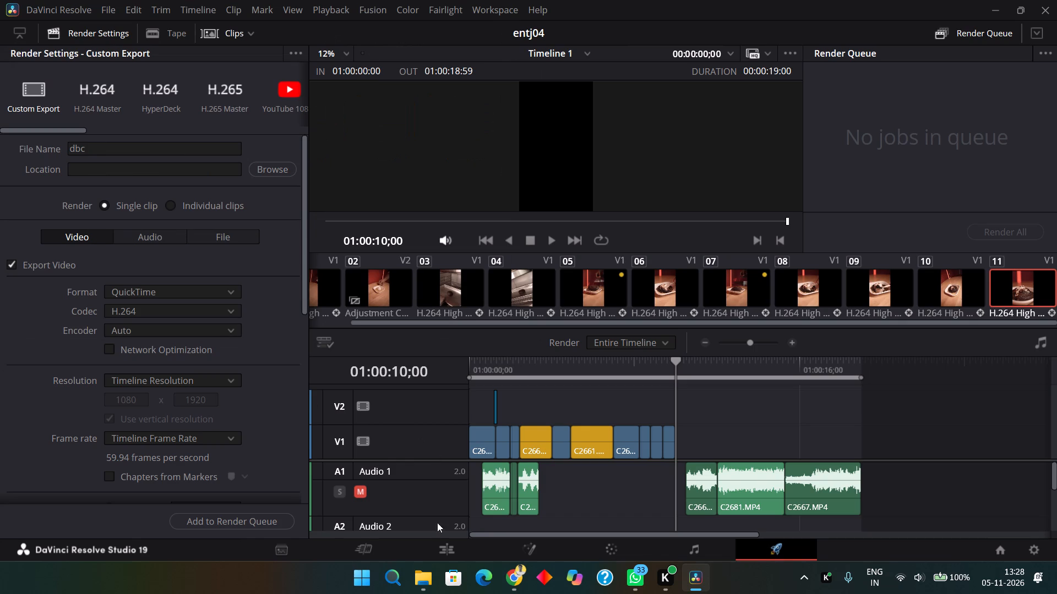
click(451, 551)
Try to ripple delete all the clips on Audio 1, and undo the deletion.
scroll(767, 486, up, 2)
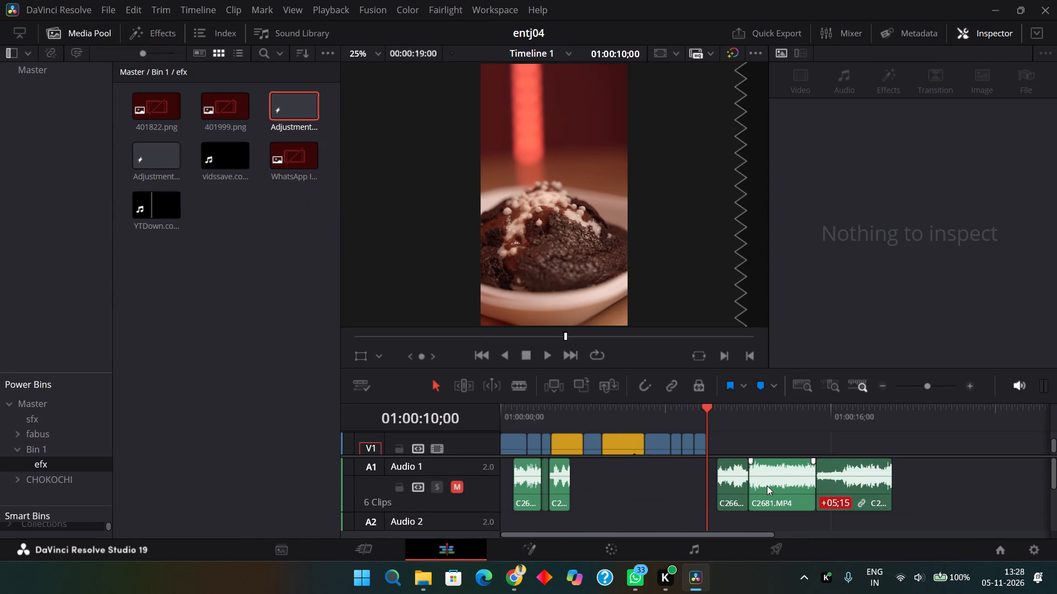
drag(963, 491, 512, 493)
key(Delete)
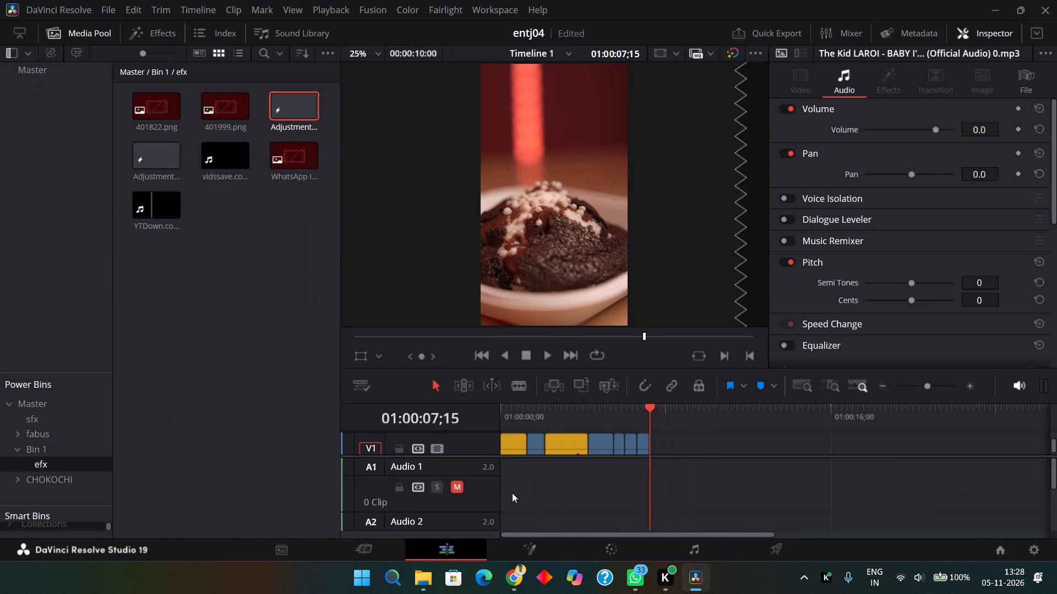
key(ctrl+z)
Delete all the clips on Audio 1 without rippling the other tracks.
drag(950, 479, 497, 502)
key(BackSpace)
Play the edit from the start and scrub through its clips to check it before exporting.
click(547, 424)
drag(547, 424, 464, 406)
drag(520, 413, 520, 411)
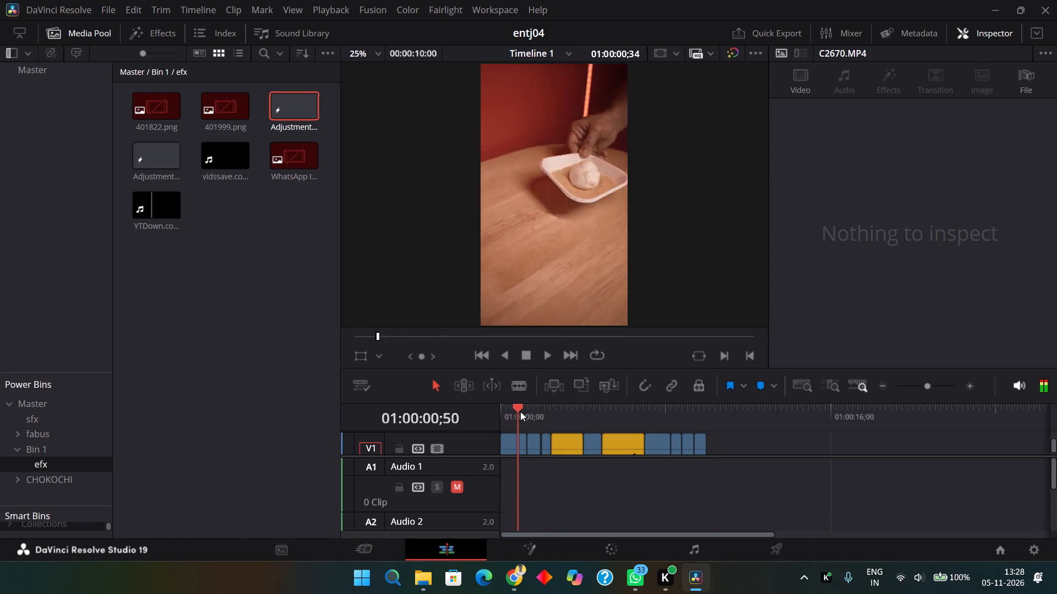
drag(520, 411, 481, 420)
key(space)
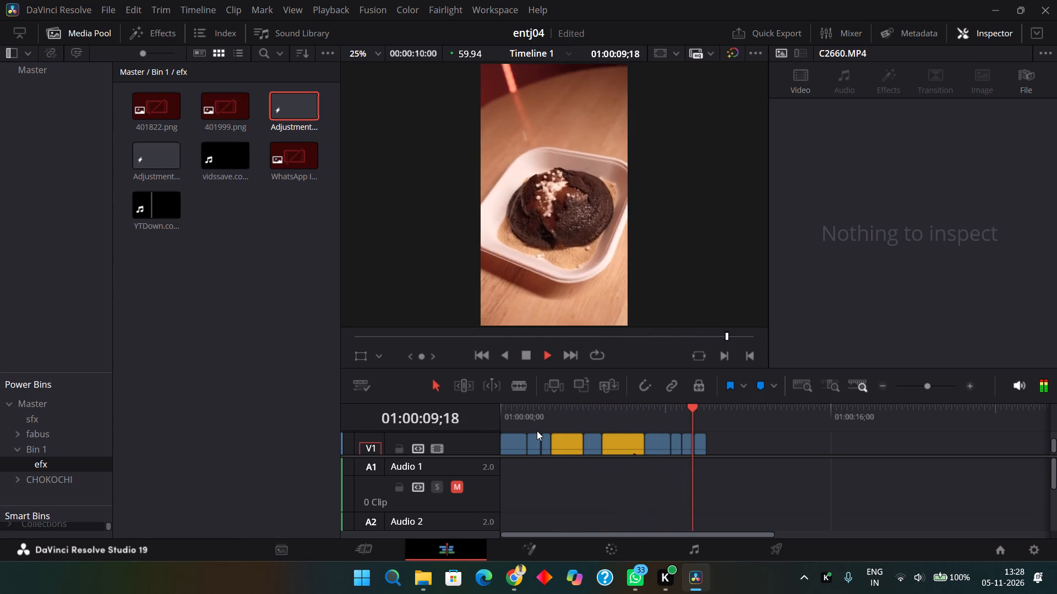
click(530, 411)
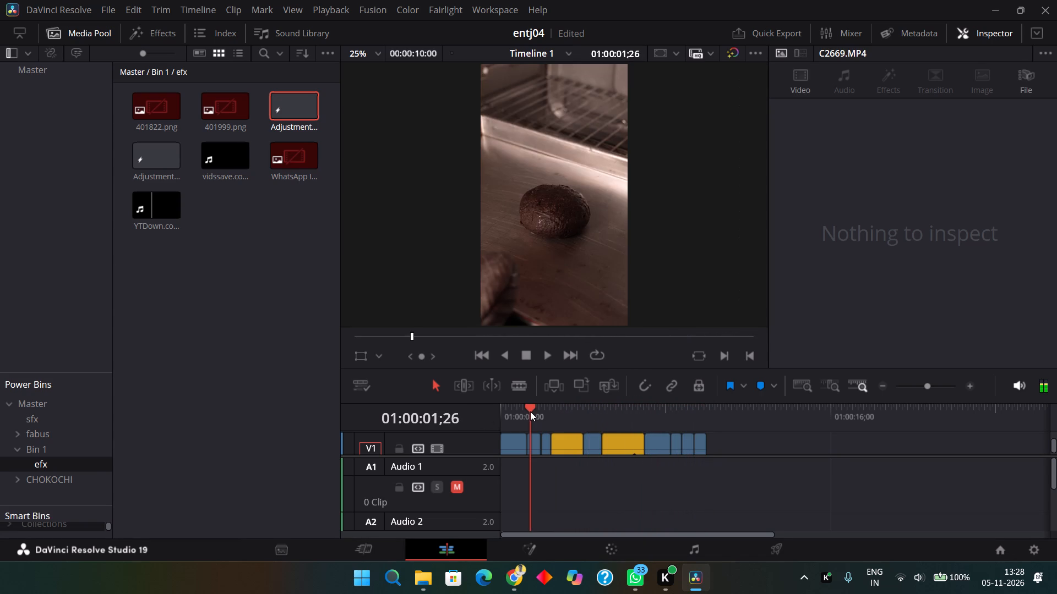
drag(530, 411, 544, 404)
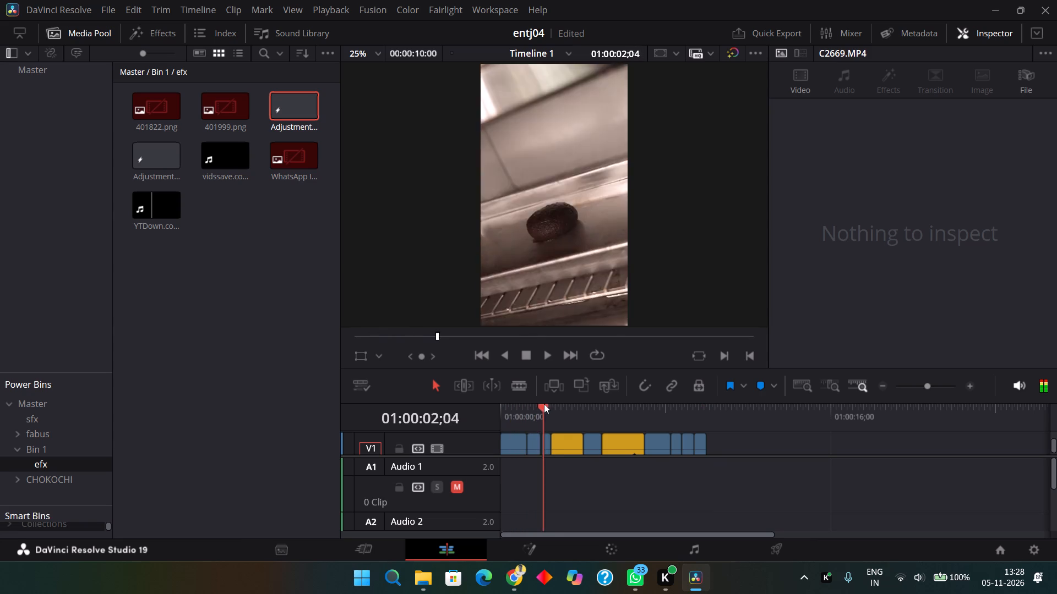
drag(544, 404, 549, 395)
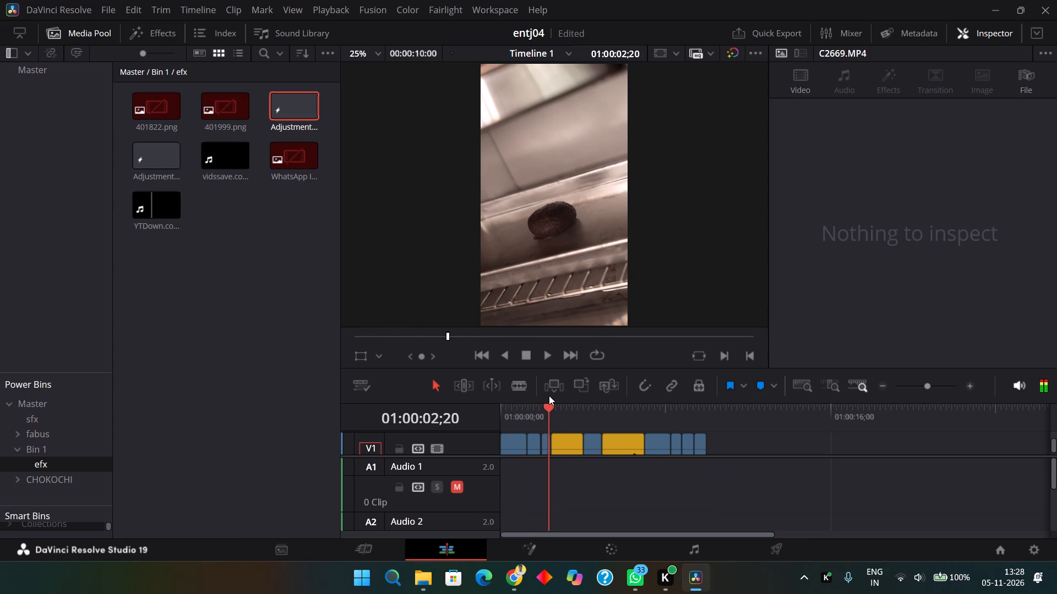
drag(549, 395, 530, 398)
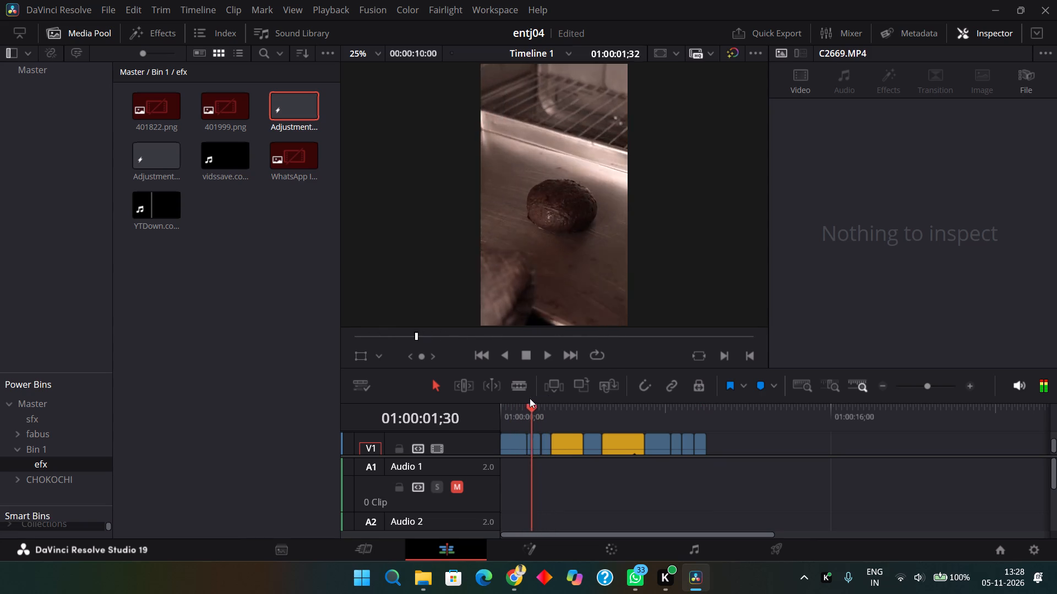
drag(530, 398, 516, 401)
double_click(547, 399)
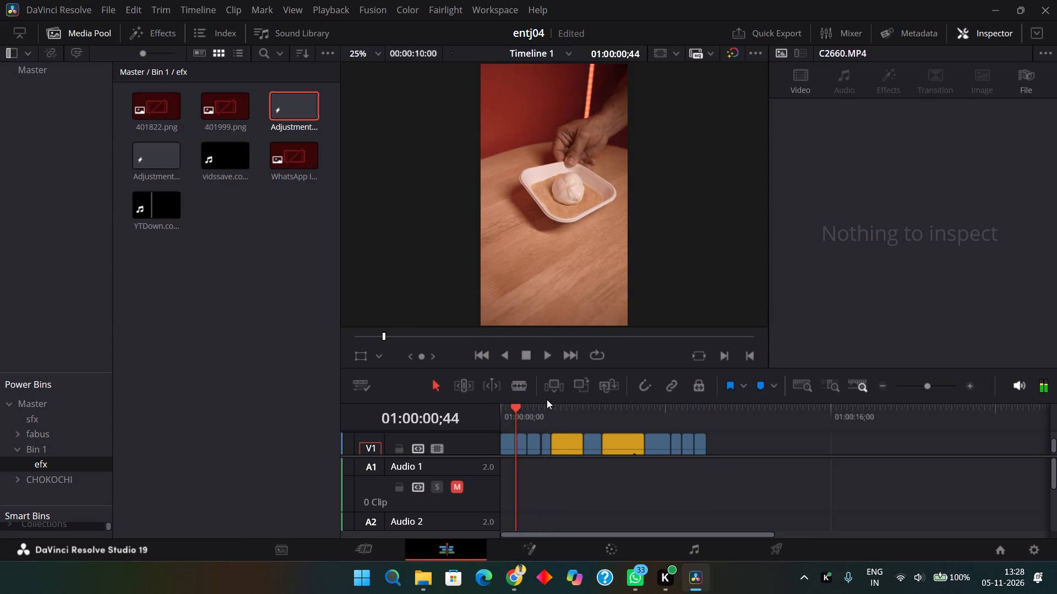
drag(559, 407, 628, 425)
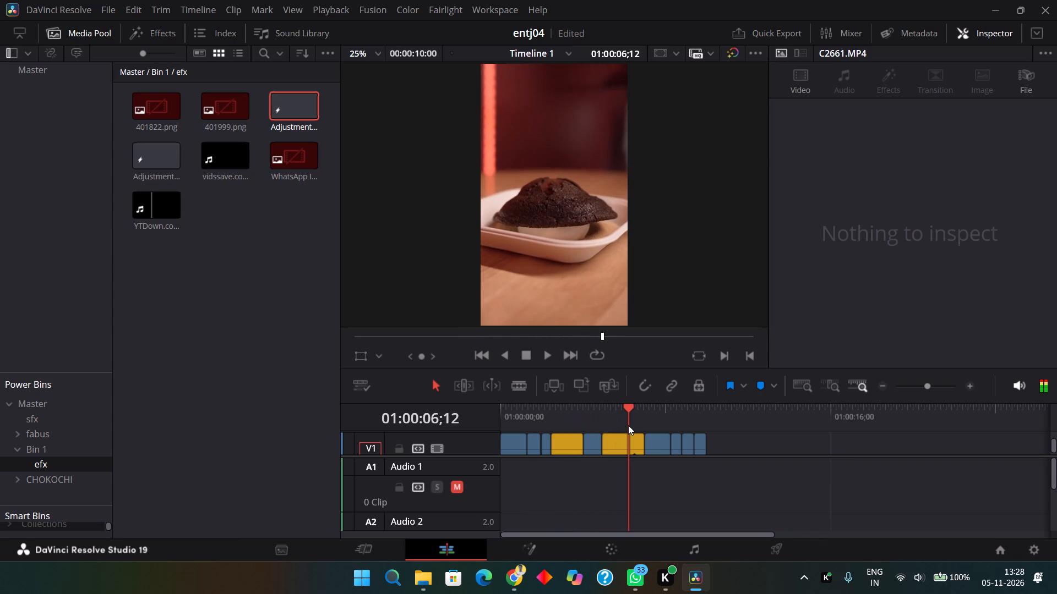
drag(628, 425, 492, 435)
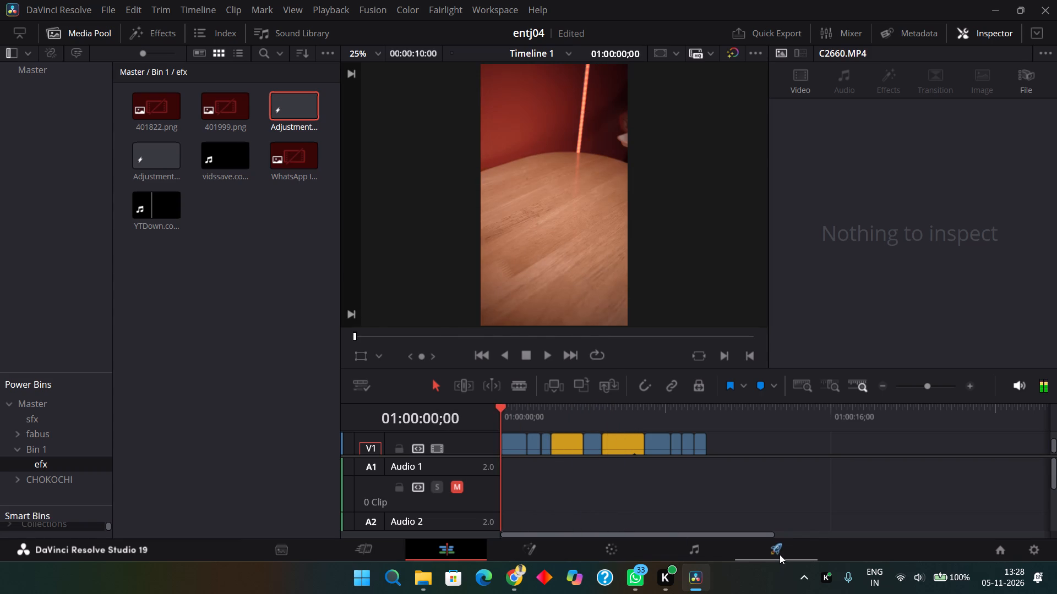
On the Deliver page, set the export destination to the D: drive and the format to MP4.
click(780, 554)
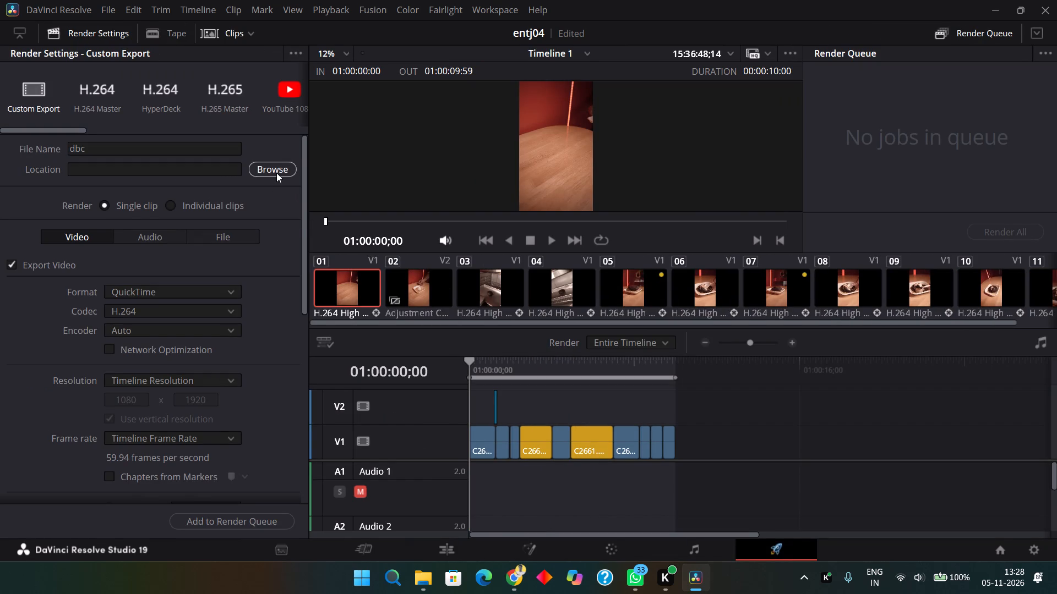
click(276, 173)
double_click(64, 200)
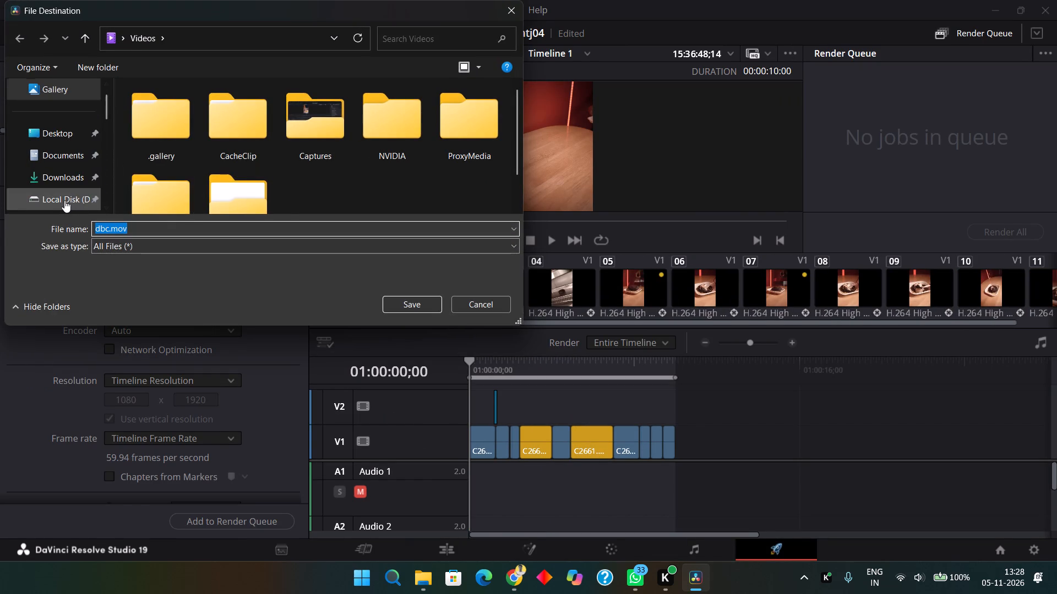
click(415, 295)
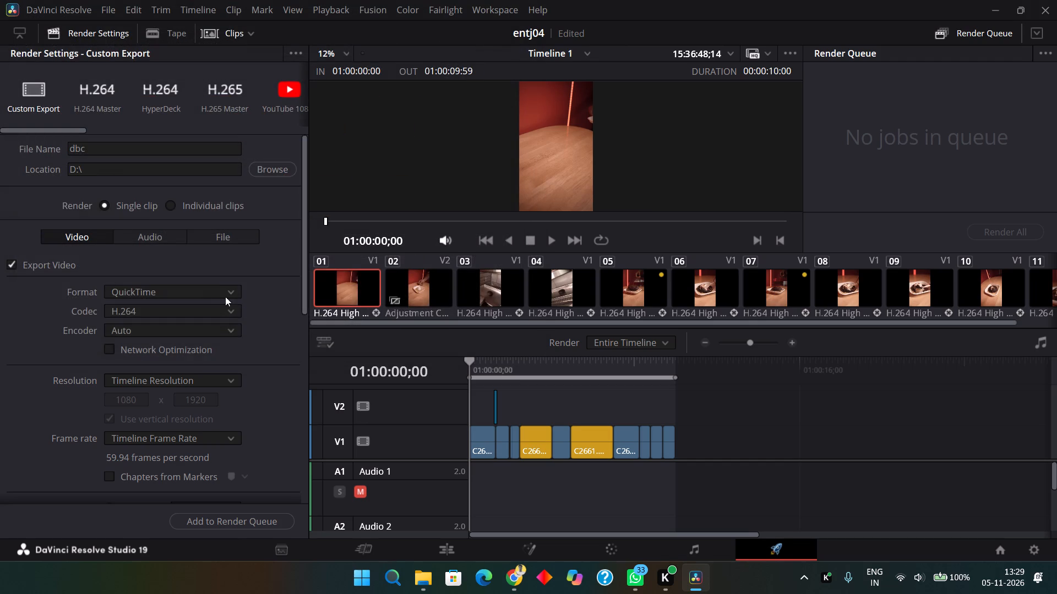
click(219, 295)
click(194, 372)
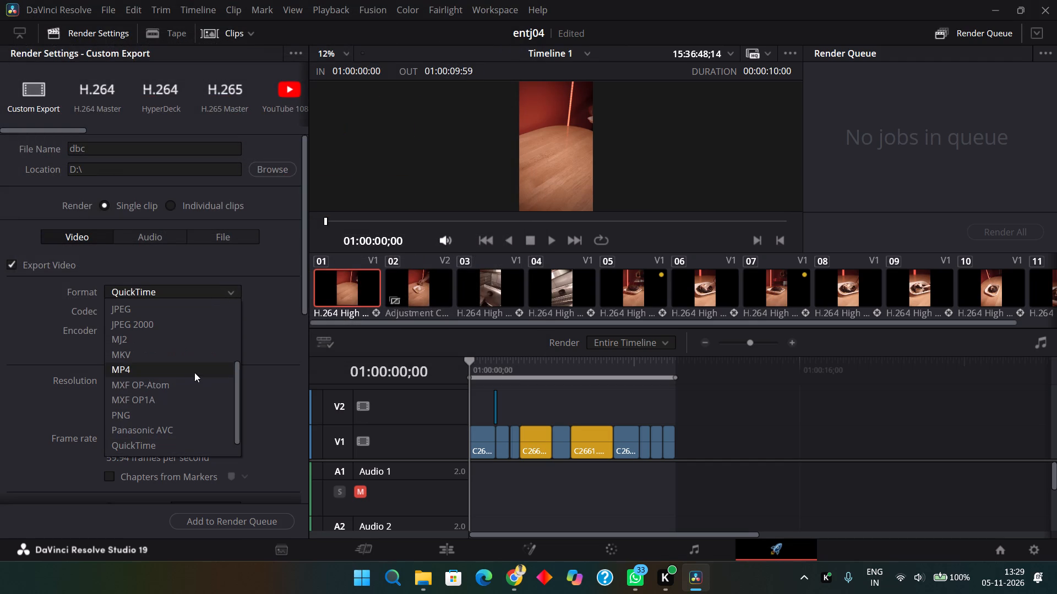
In the advanced render settings, enable forcing both sizing and debayer to highest quality.
scroll(194, 372, down, 6)
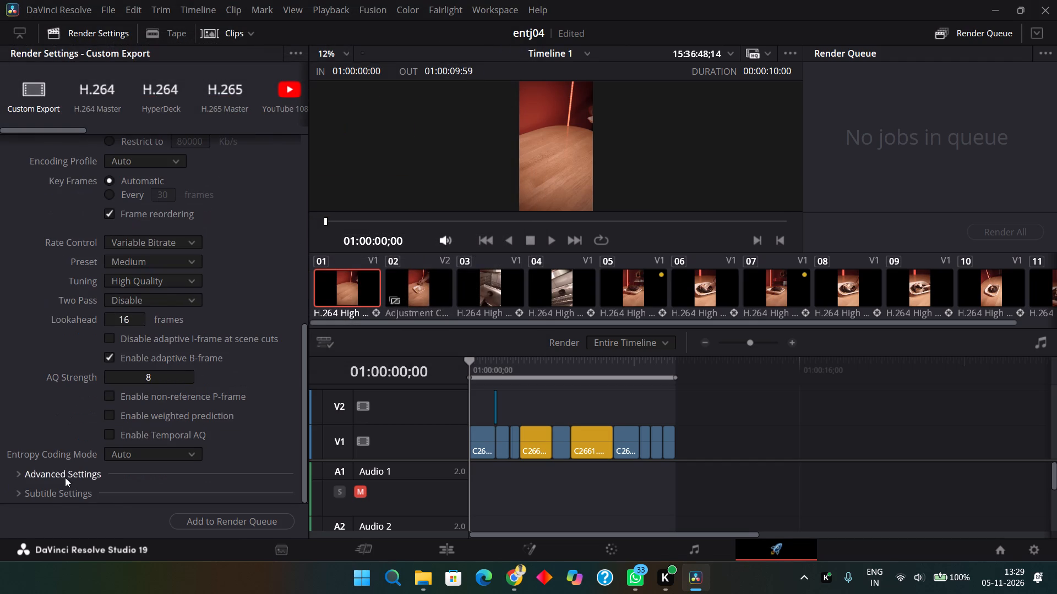
click(67, 474)
scroll(67, 474, down, 8)
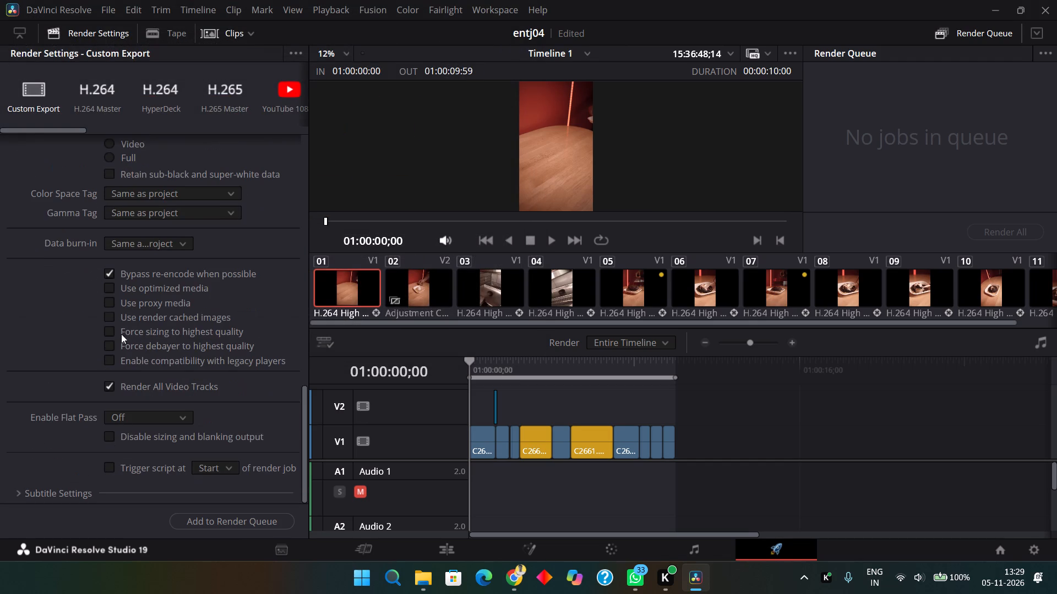
click(116, 343)
click(108, 325)
Set the render's color space tag to Rec.709.
click(203, 189)
scroll(193, 314, down, 18)
scroll(193, 314, up, 1)
scroll(193, 314, down, 1)
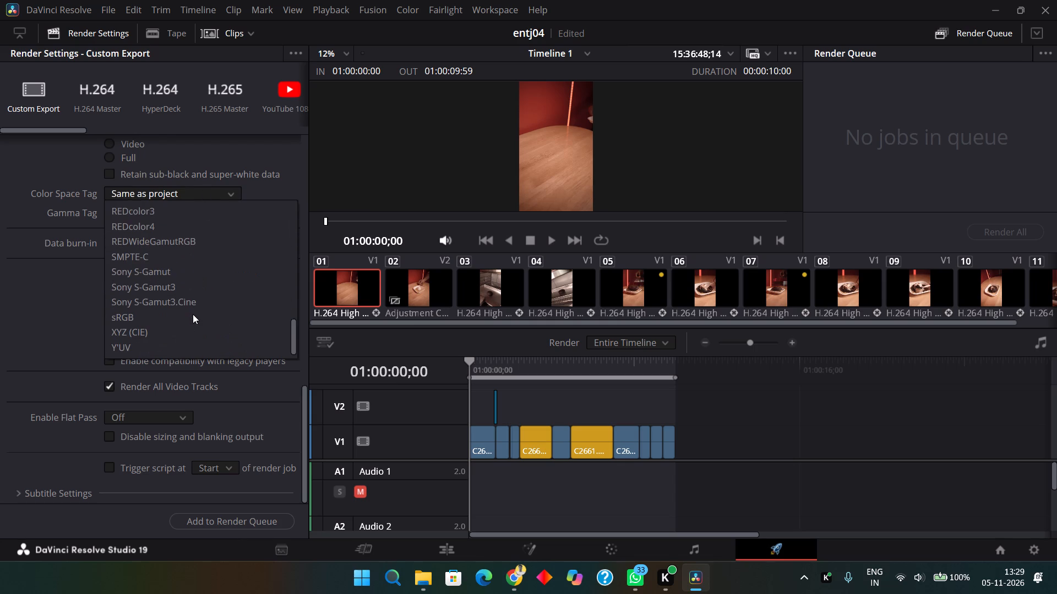
scroll(172, 277, up, 1)
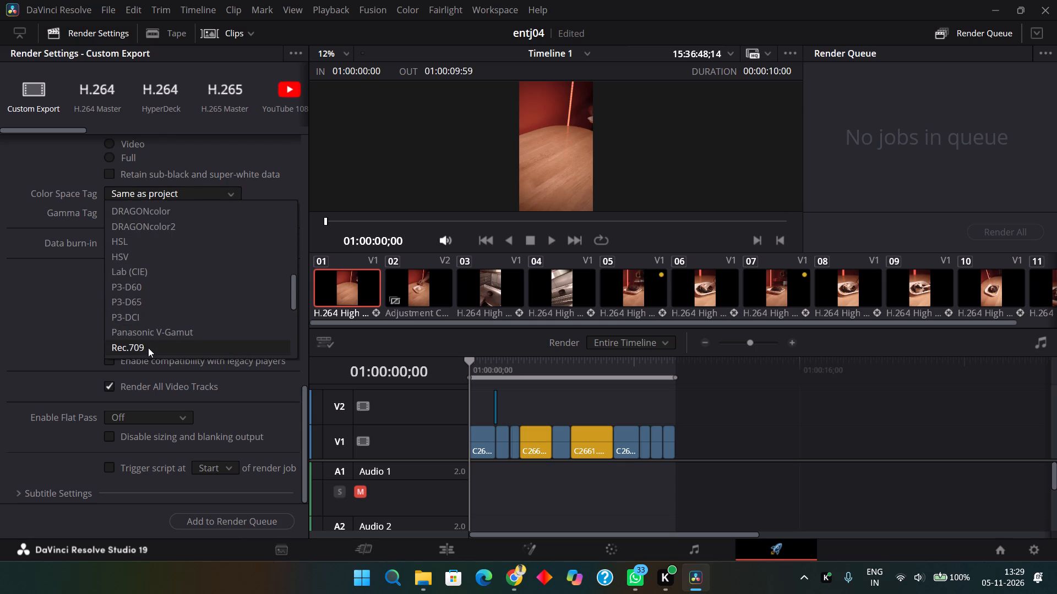
click(148, 348)
Set the render's gamma tag to Gamma 2.2.
click(193, 211)
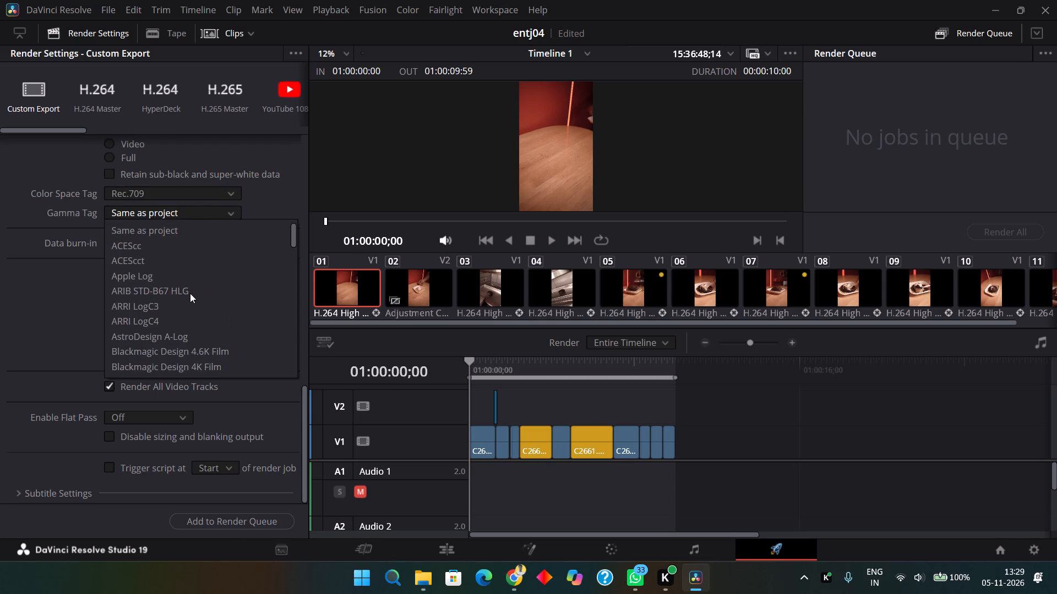
scroll(190, 293, down, 6)
scroll(190, 293, up, 2)
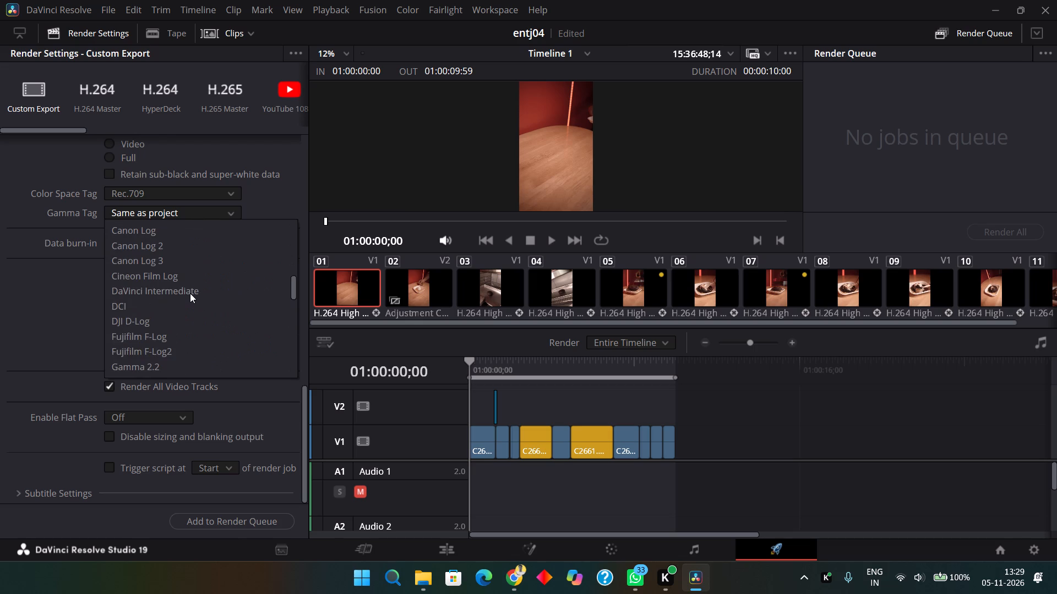
scroll(190, 293, up, 4)
scroll(190, 293, down, 1)
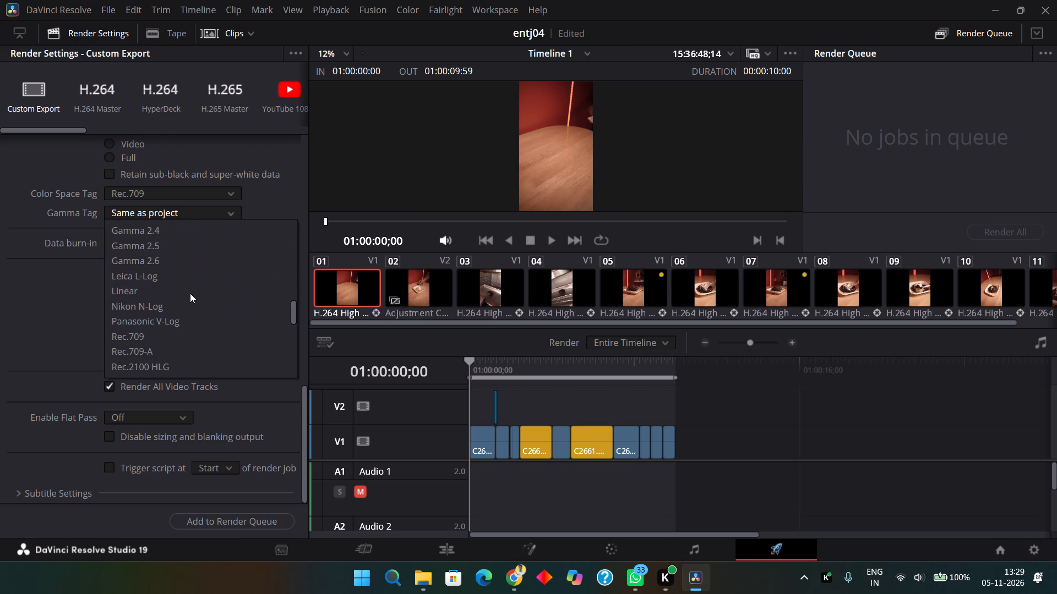
scroll(190, 293, down, 1)
scroll(157, 258, up, 1)
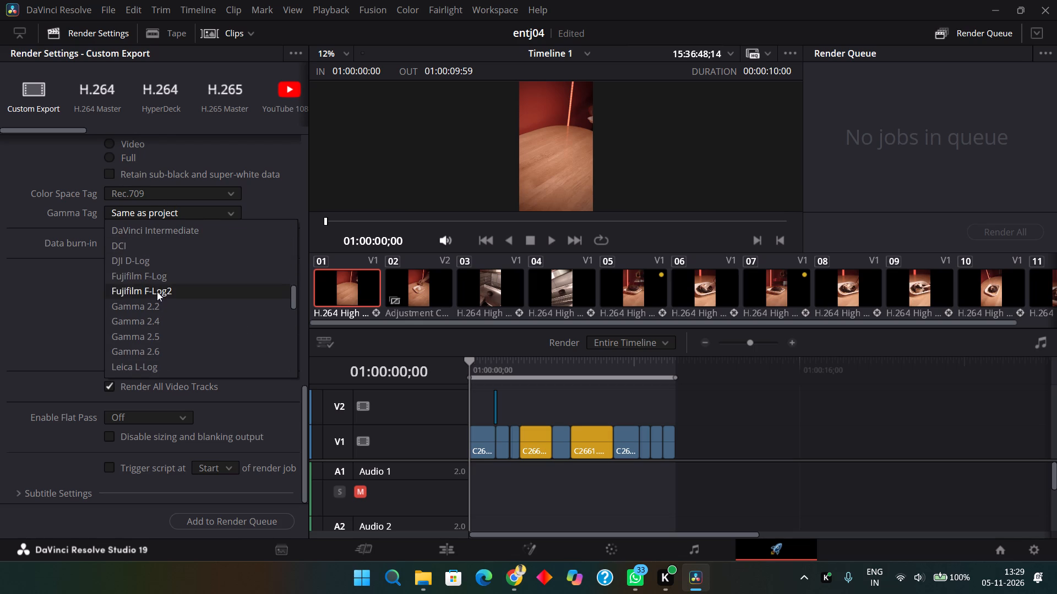
click(157, 302)
Add the dbc export job to the render queue and start rendering it.
click(235, 531)
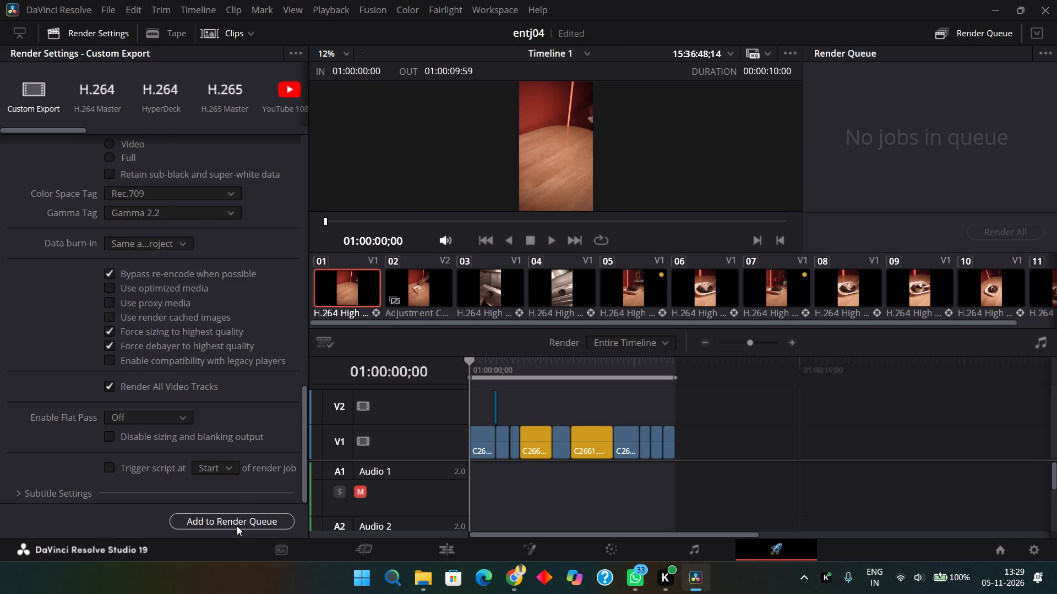
click(237, 526)
click(1027, 228)
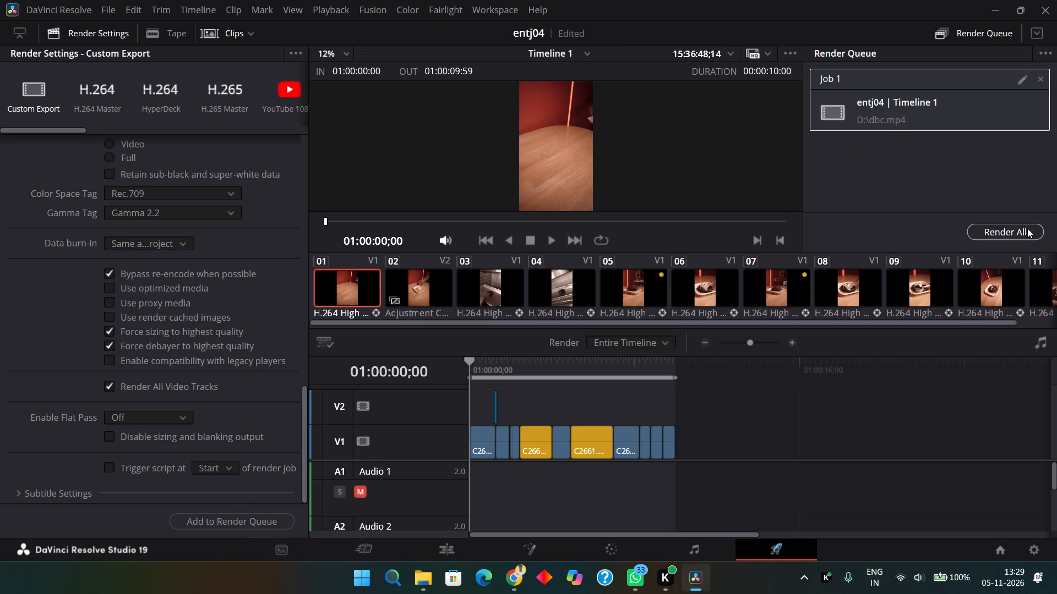
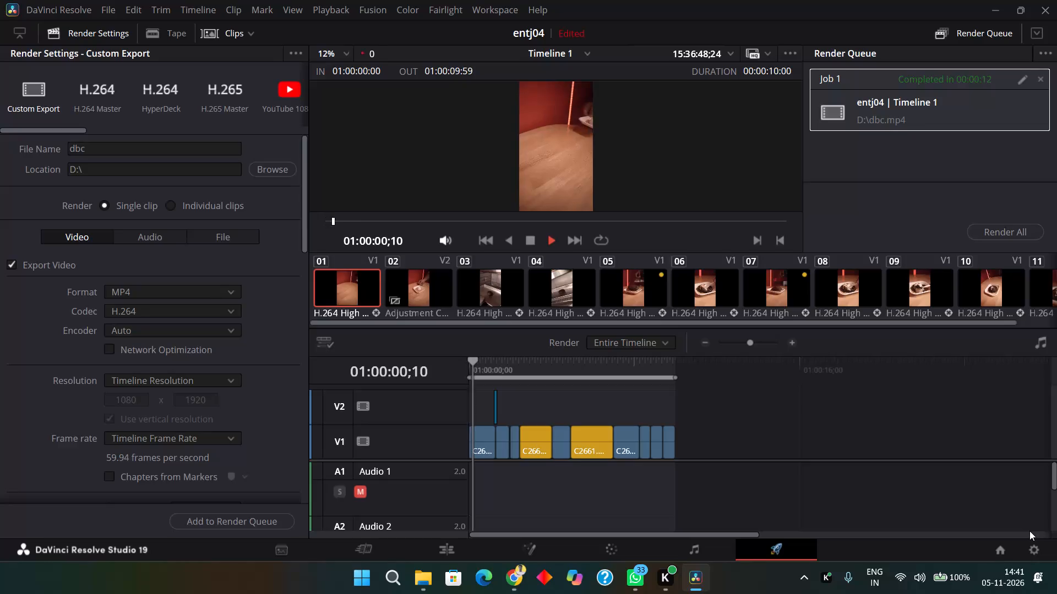
Return to the Edit page and enlarge the video track area to show V1 and V2 while playing the timeline.
key(space)
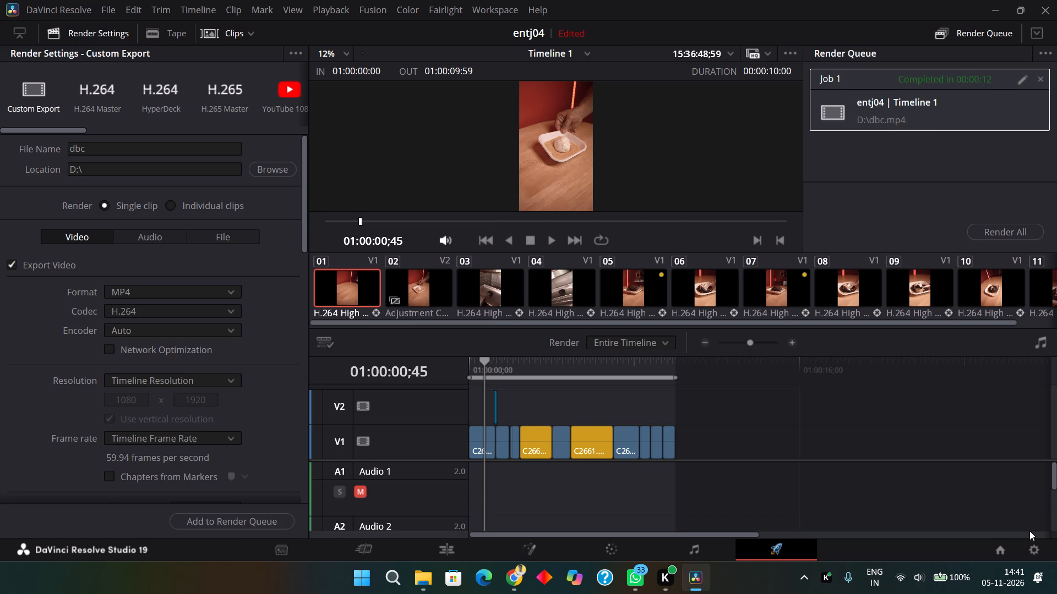
drag(856, 593, 1056, 593)
click(441, 537)
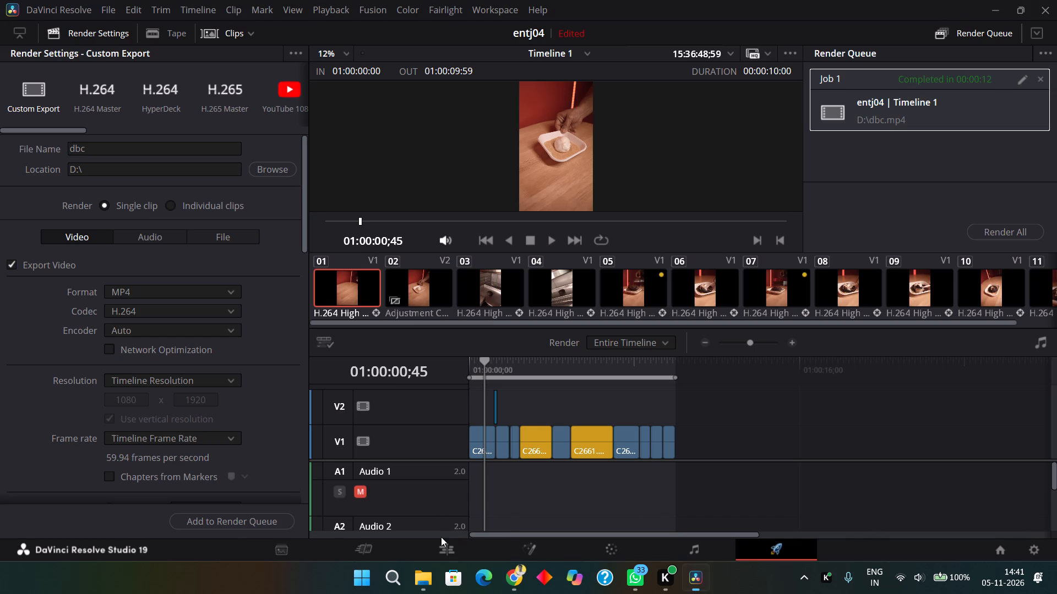
click(447, 547)
drag(515, 415, 454, 426)
key(space)
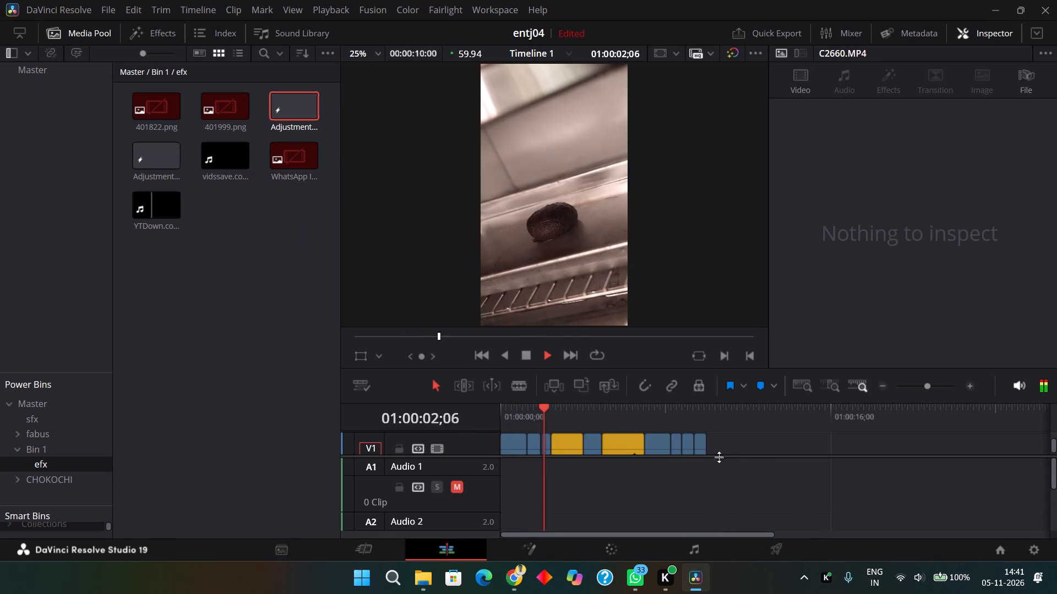
drag(754, 455, 749, 501)
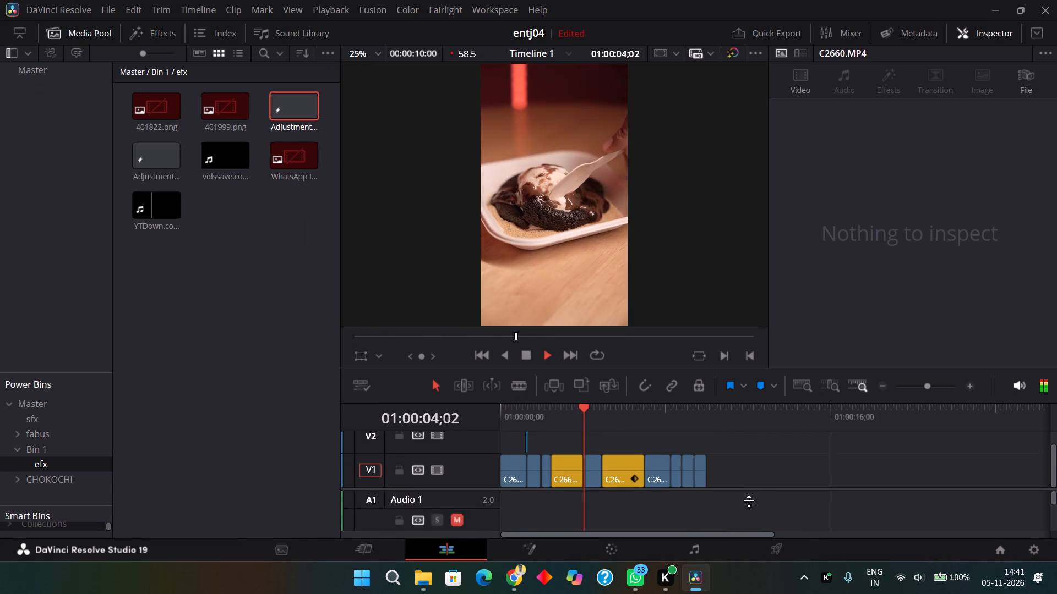
drag(749, 501, 742, 527)
alt+scroll(651, 477, up, 3)
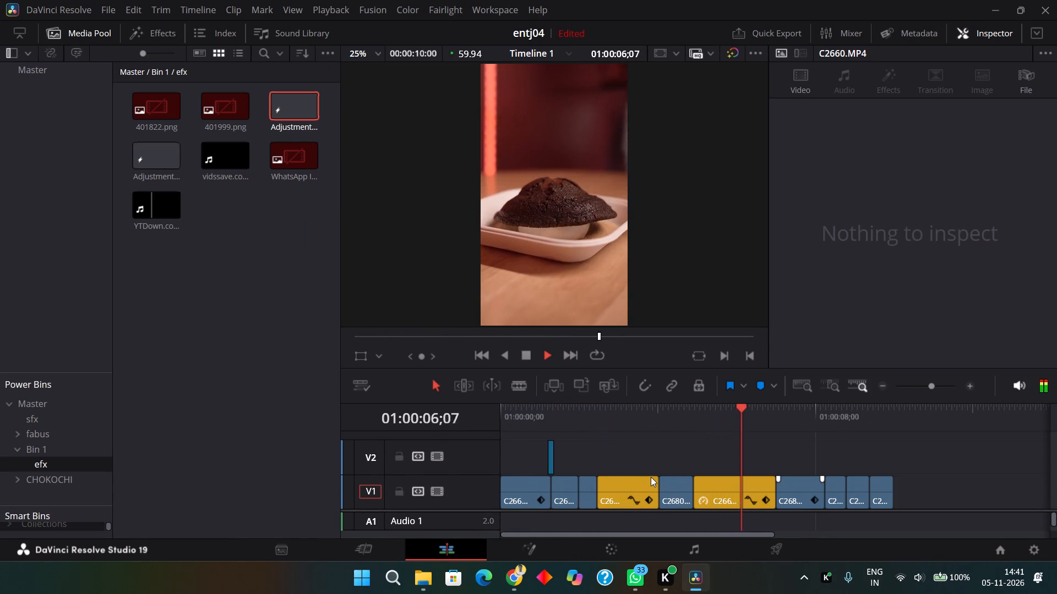
Ripple-trim the end of the second retimed C2661.MP4 clip on V1 to 01:00:06;32 and play back the result.
click(753, 433)
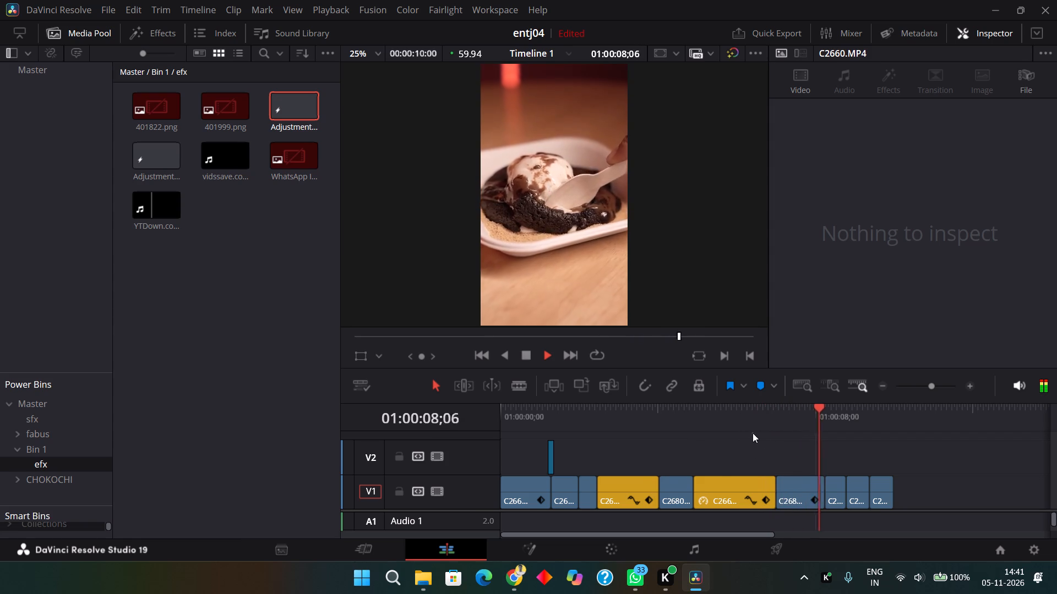
drag(733, 425, 722, 427)
key(space)
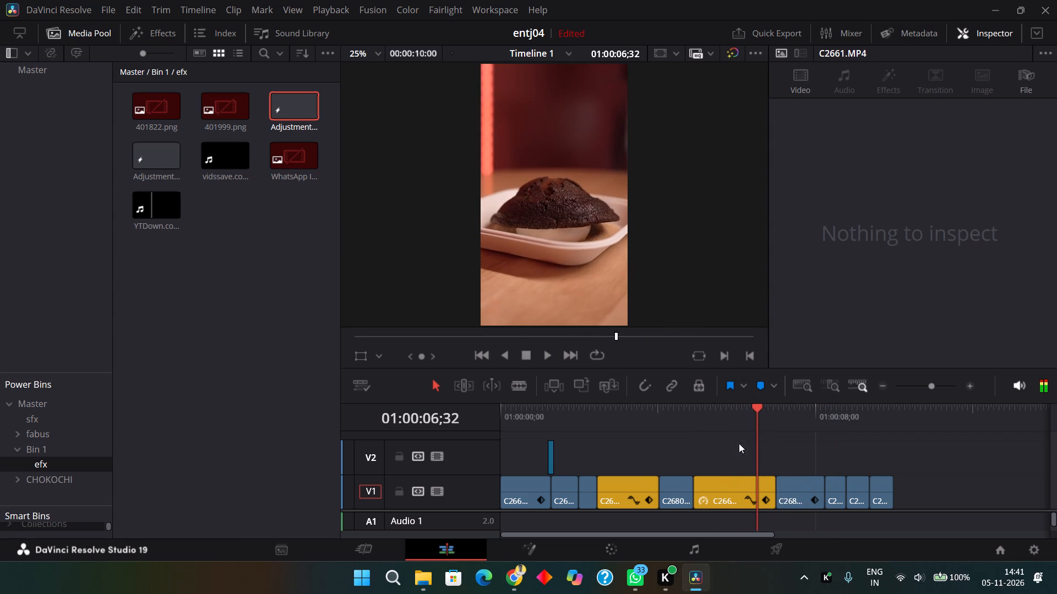
click(741, 491)
key(4)
click(718, 415)
key(space)
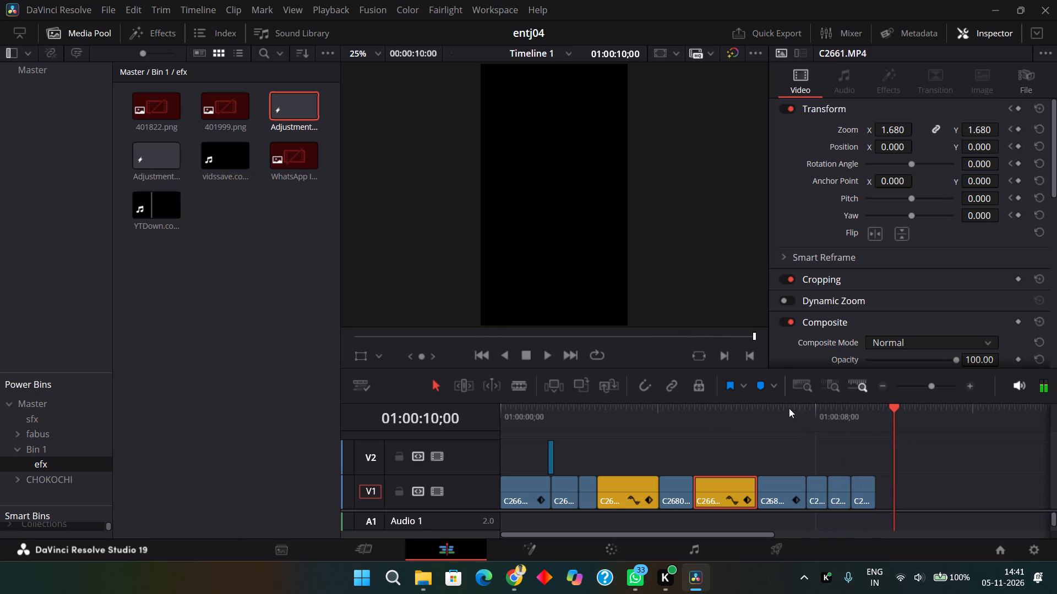
Place the YTDown overlay clip from the efx bin on V2 near the cut between C2669.MP4 and C2670.MP4.
drag(788, 408, 393, 410)
key(space)
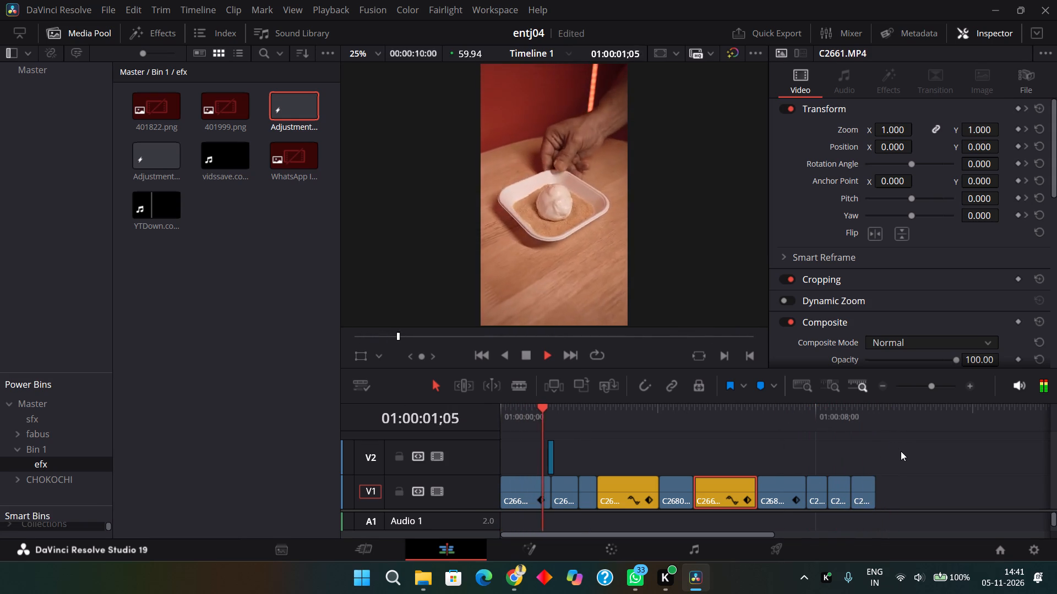
key(space)
click(223, 291)
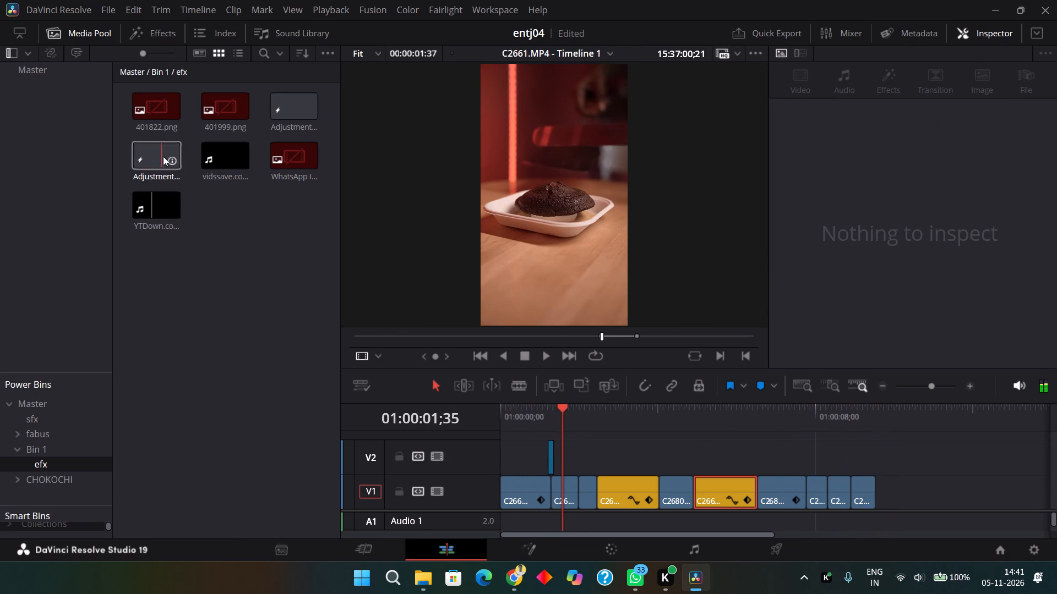
drag(146, 192, 588, 456)
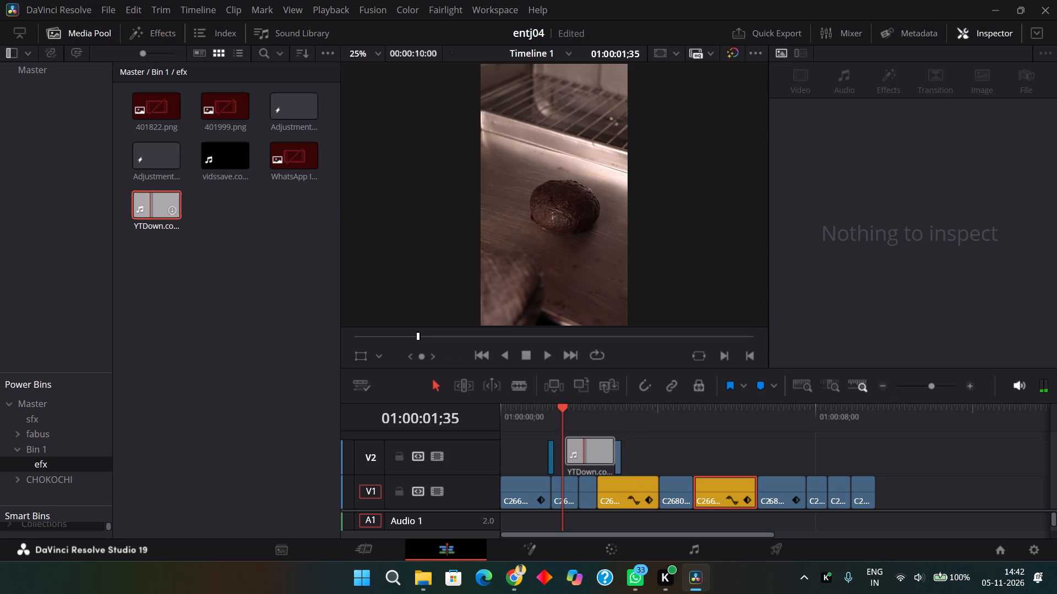
drag(588, 456, 581, 455)
click(586, 455)
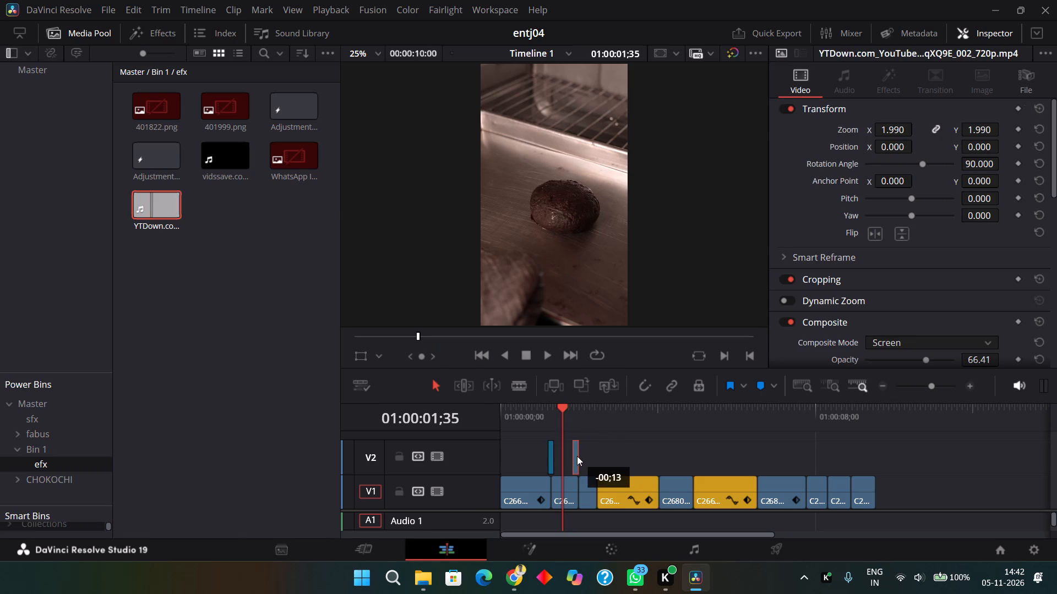
Centre the YTDown overlay over the cut between C2669.MP4 and C2670.MP4 and play back the sequence.
alt+scroll(582, 457, up, 6)
key(space)
key(space)
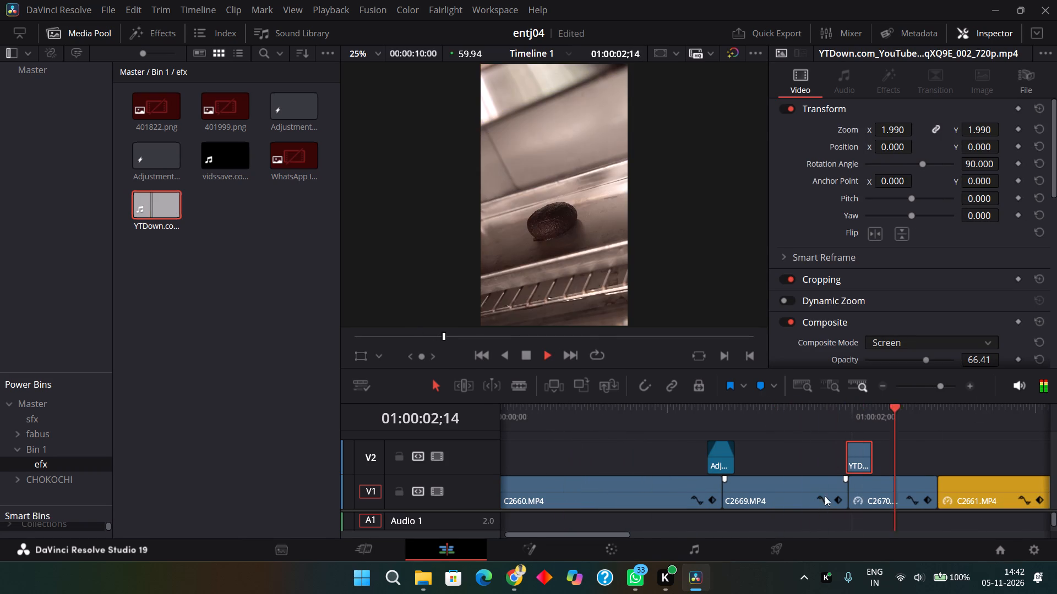
drag(859, 464, 847, 465)
drag(805, 423, 695, 398)
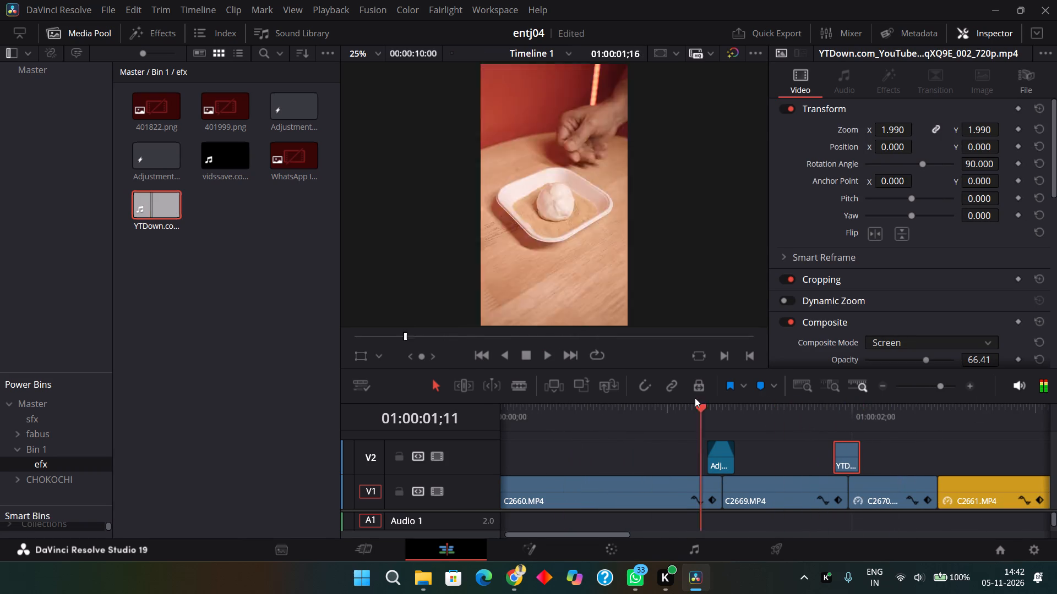
drag(695, 398, 694, 398)
key(space)
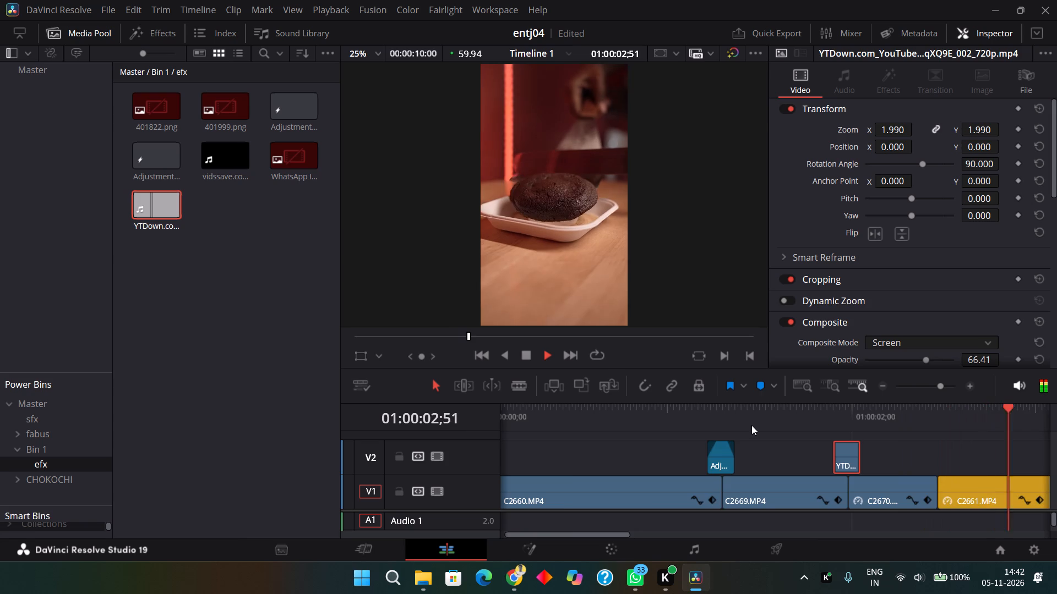
alt+scroll(755, 426, down, 6)
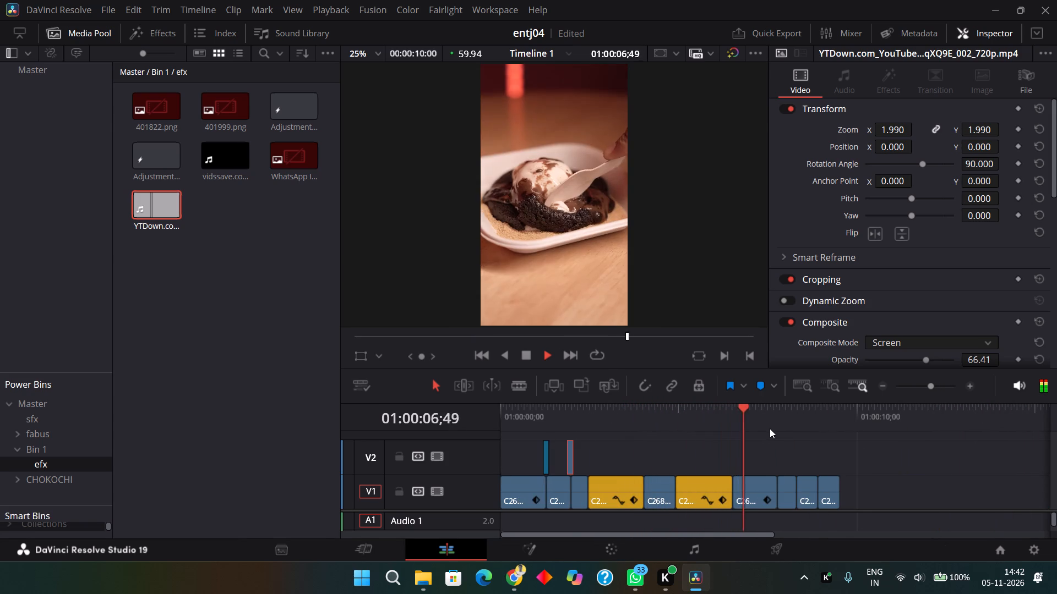
key(space)
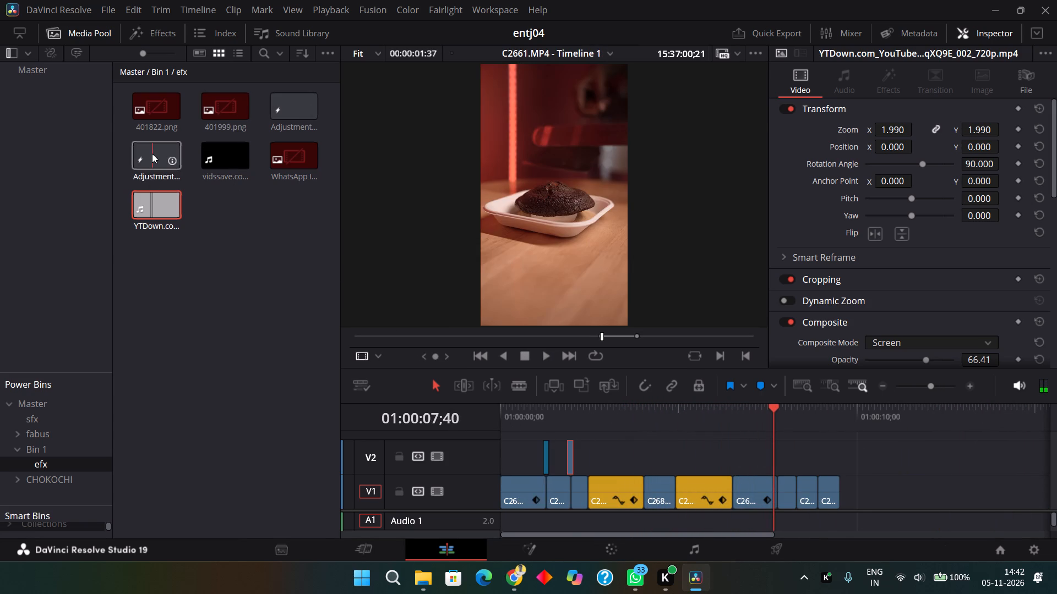
Add the second adjustment clip from the efx bin to V2, centred over the cut between C2670.MP4 and C2661.MP4.
drag(152, 153, 586, 348)
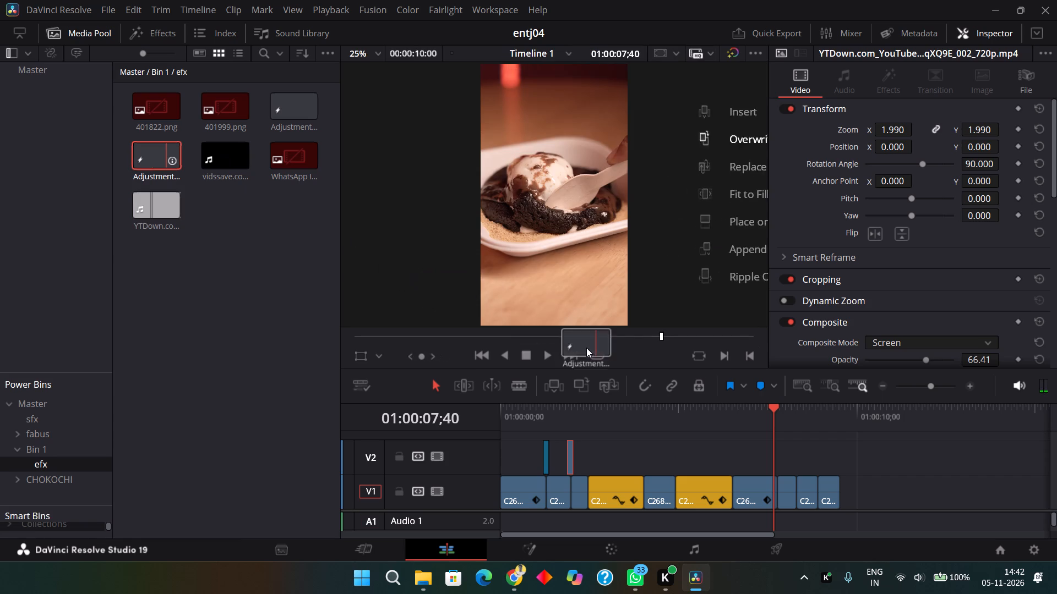
drag(586, 348, 584, 459)
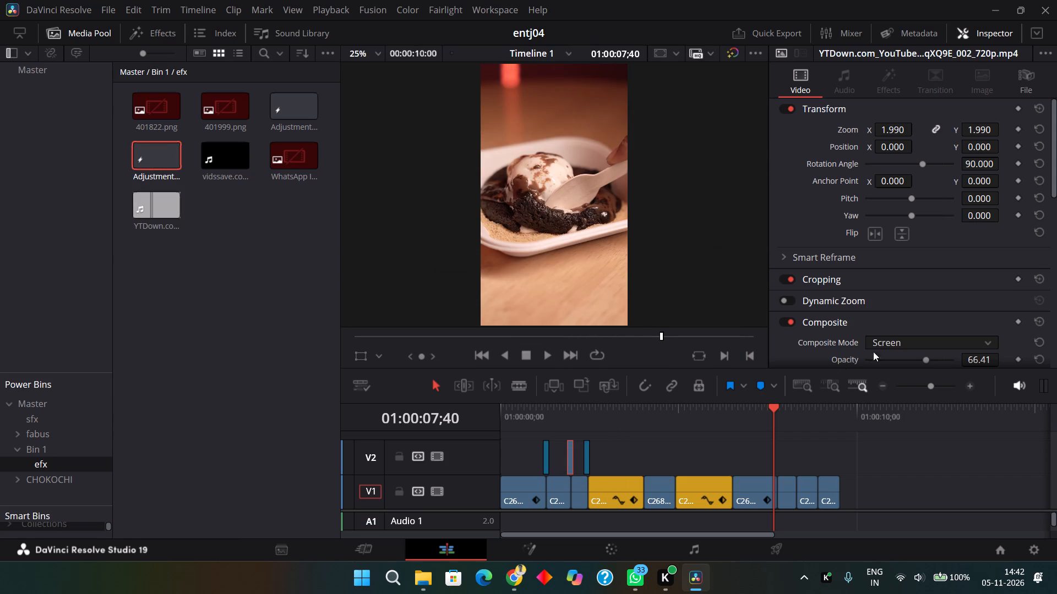
click(941, 382)
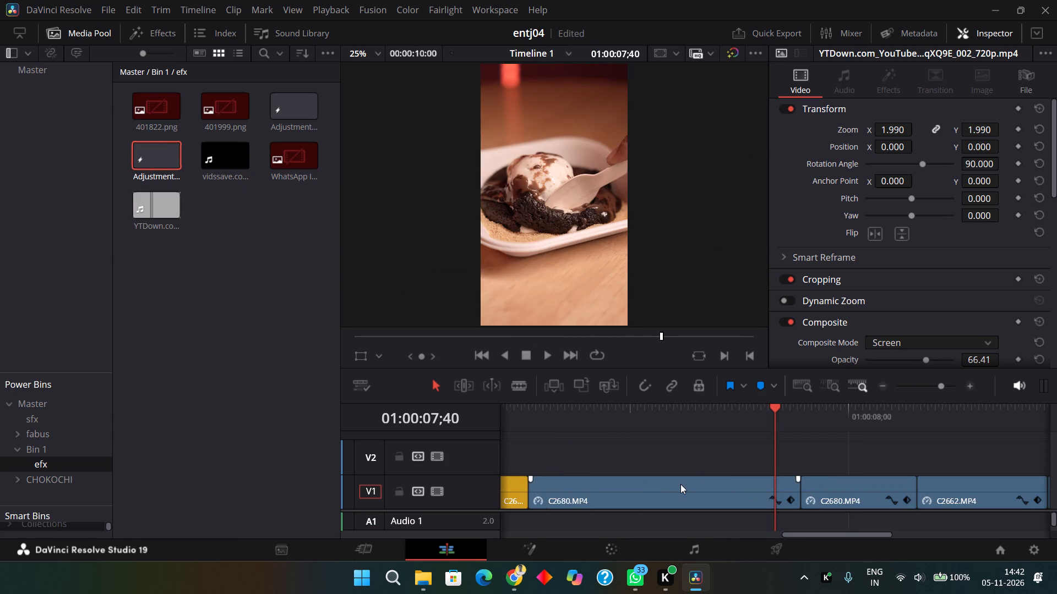
scroll(680, 484, right, 2)
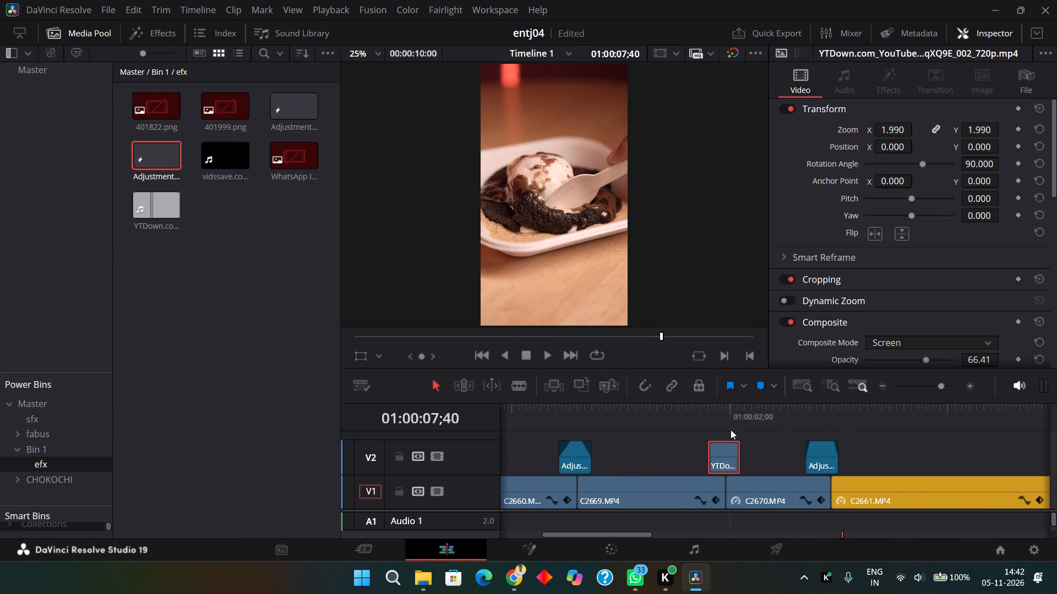
click(731, 430)
key(space)
key(space)
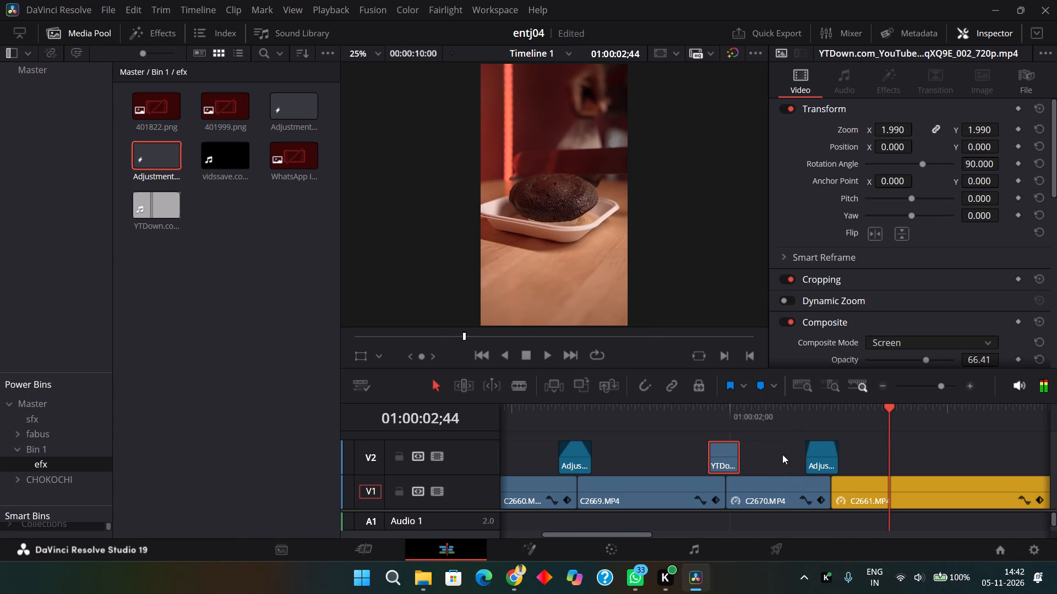
drag(827, 460, 839, 457)
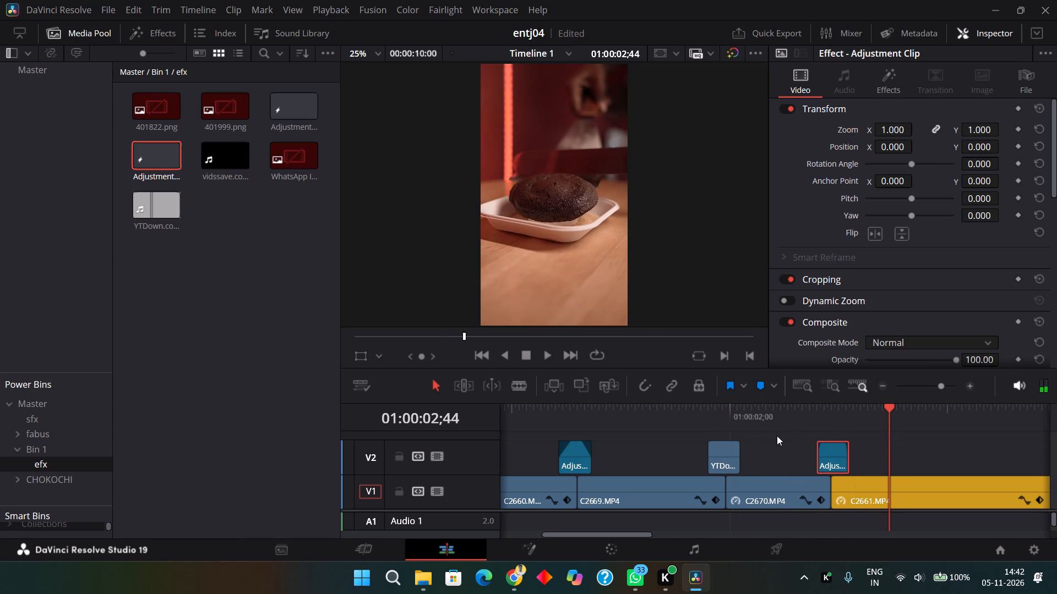
click(777, 436)
click(773, 421)
key(space)
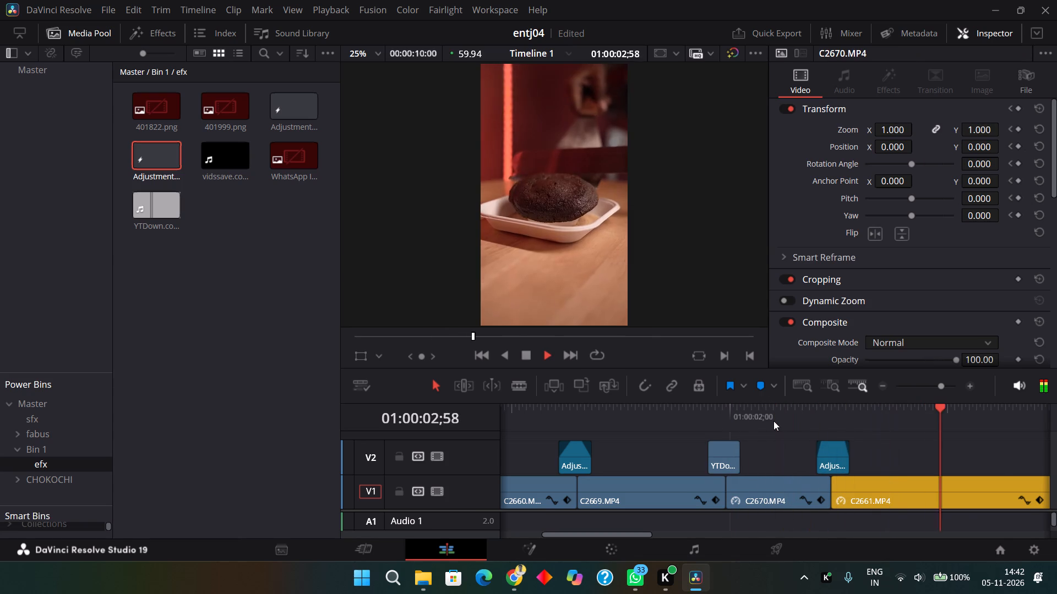
key(space)
Lengthen the new adjustment clip's fade-in and fade-out so they nearly meet mid-clip, and play back the transition.
click(823, 442)
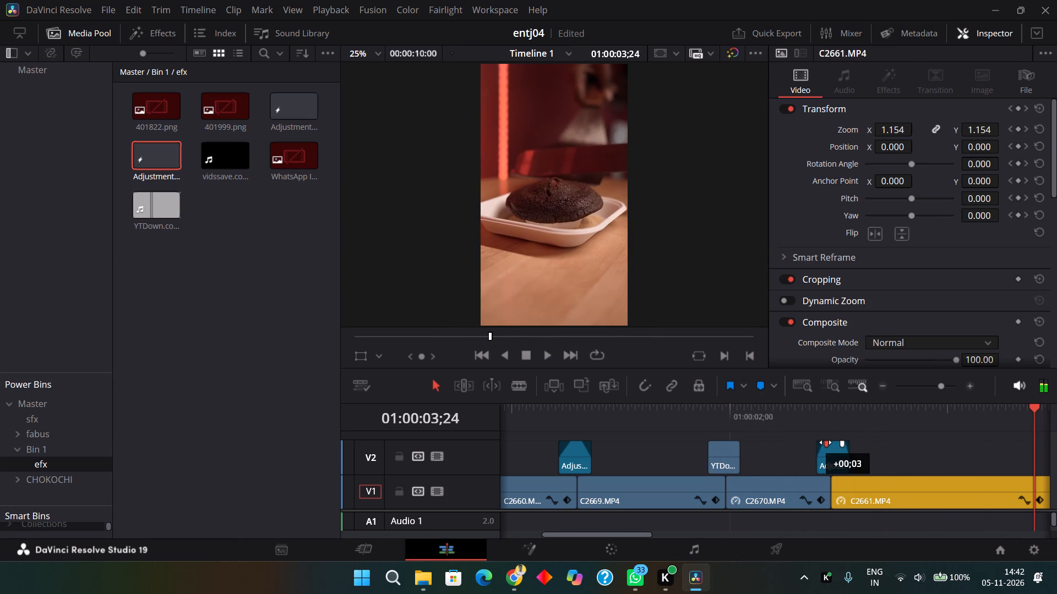
drag(841, 442, 835, 441)
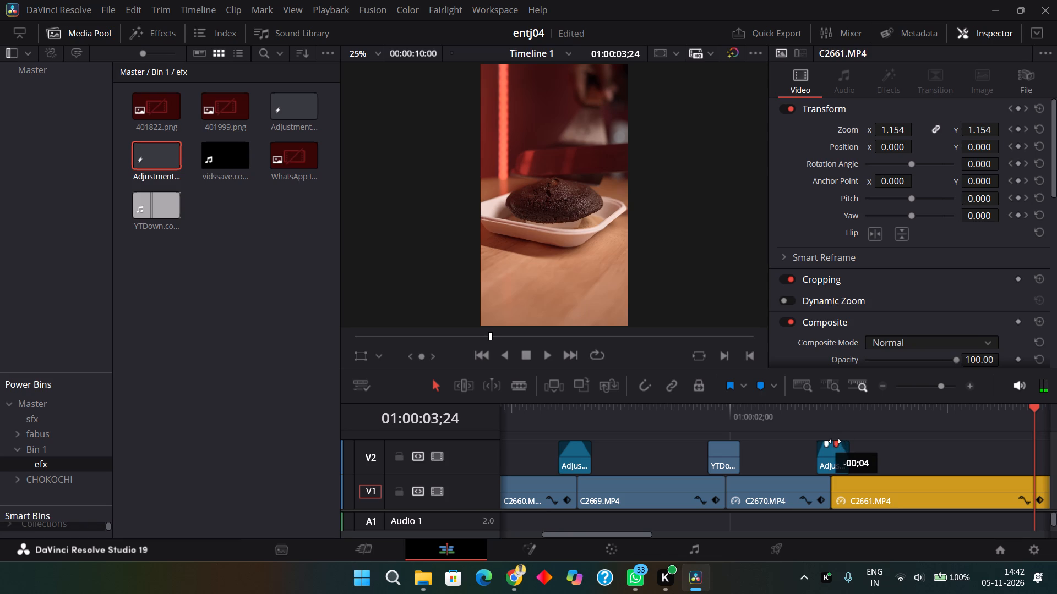
drag(835, 441, 834, 441)
click(826, 443)
click(747, 417)
key(space)
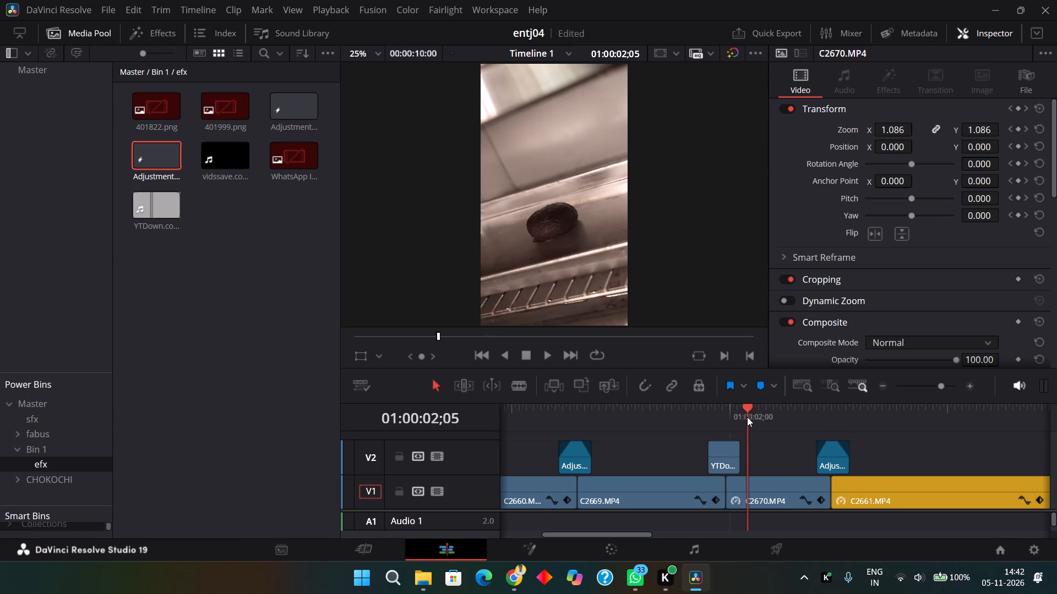
key(space)
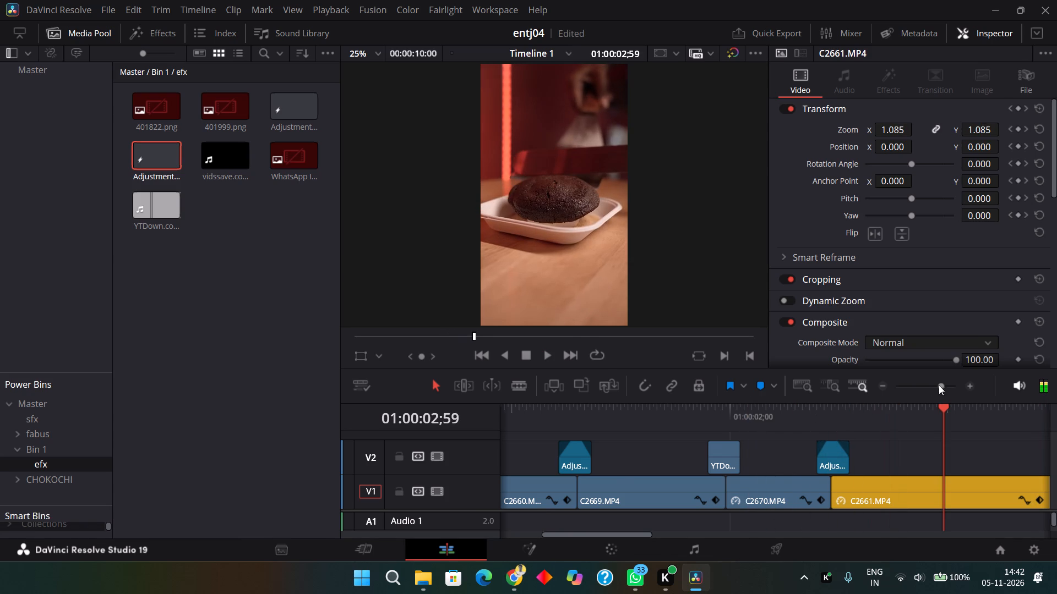
Duplicate the faded adjustment clip on V2 and position the copy over the cut between C2661.MP4 and C2680.MP4.
click(936, 383)
click(716, 464)
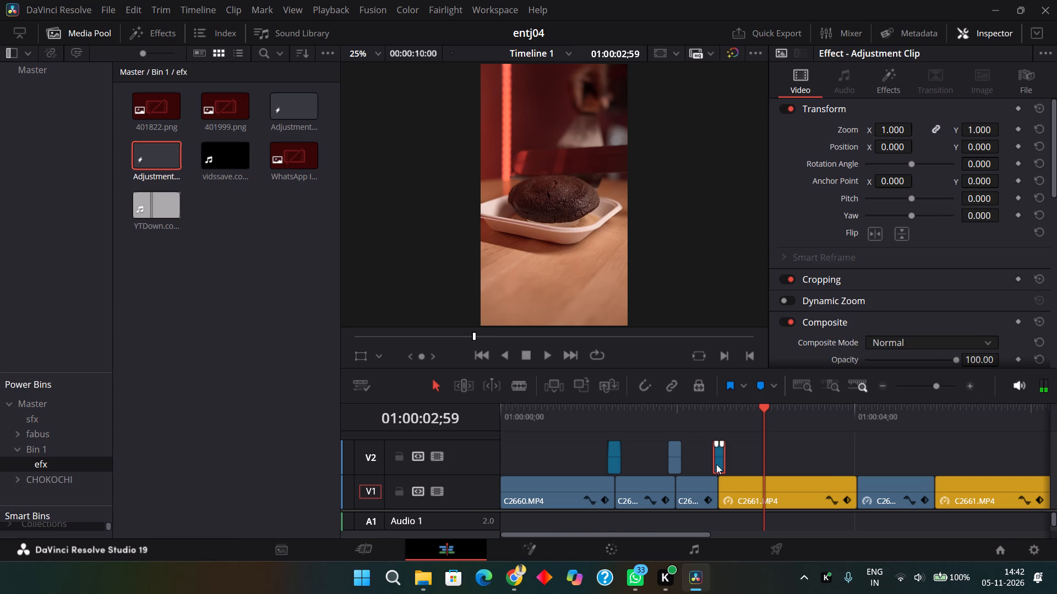
alt+drag(716, 464, 852, 461)
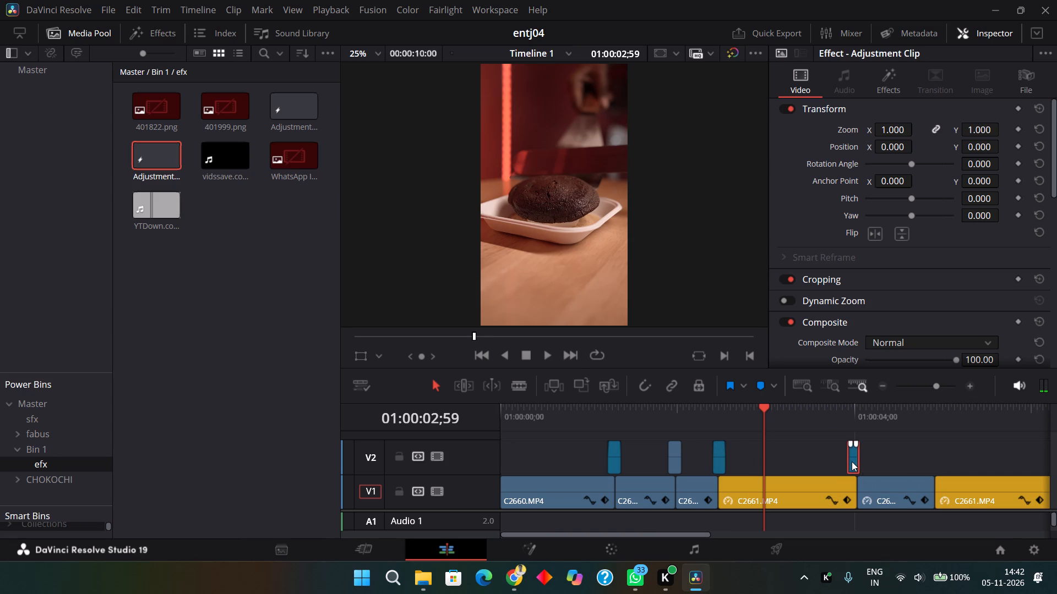
click(853, 424)
click(949, 387)
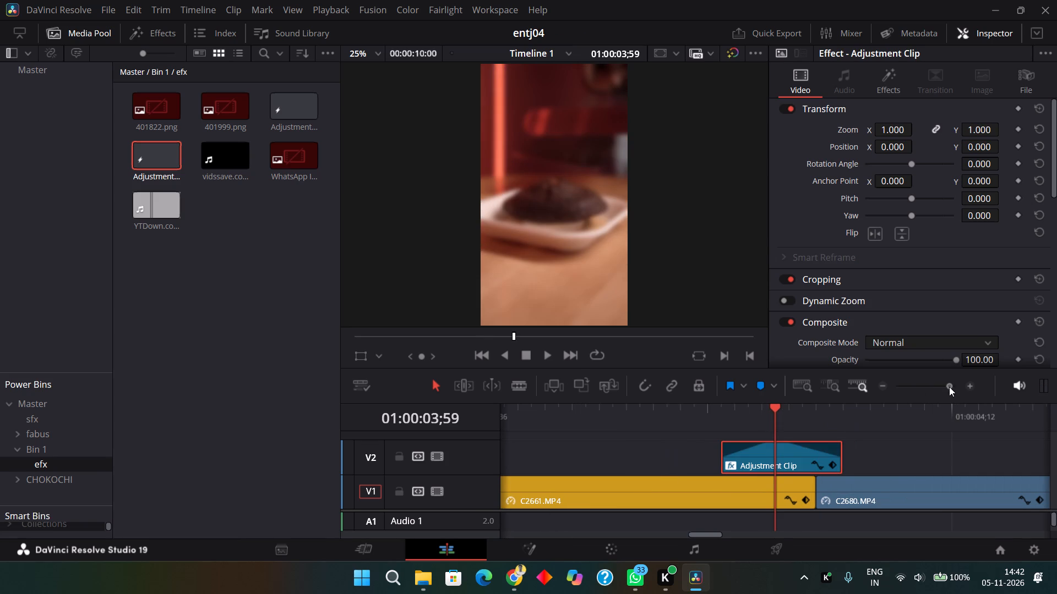
drag(788, 472, 825, 466)
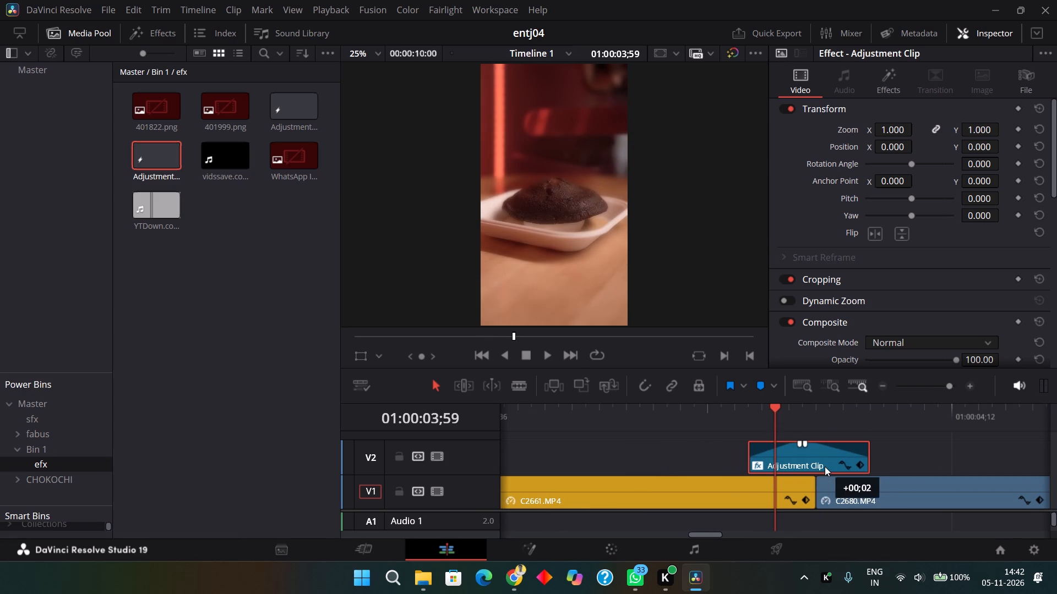
drag(825, 466, 834, 465)
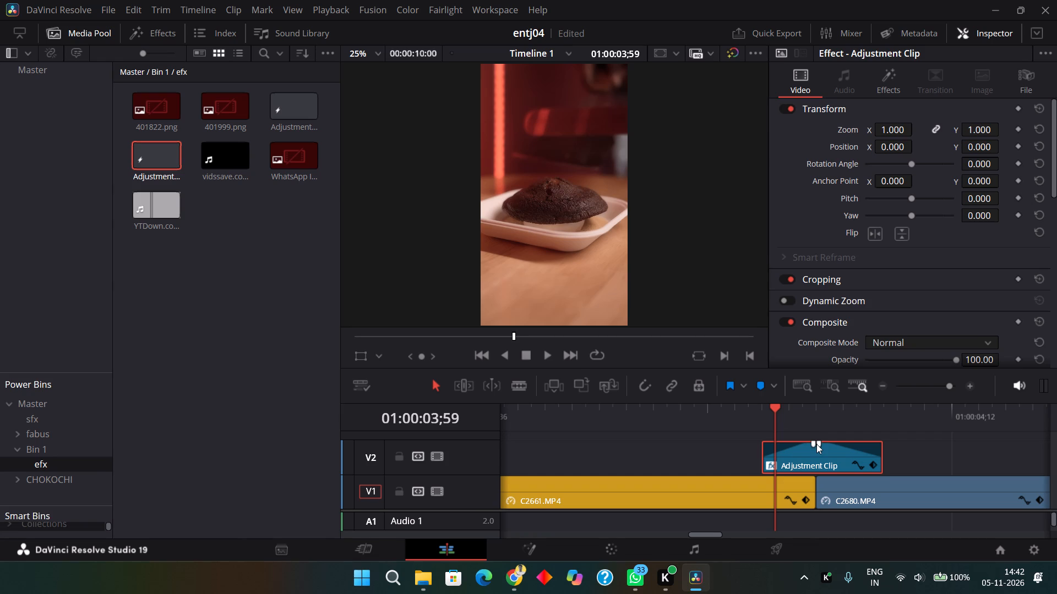
Fine-tune the fade of the adjustment clip over the cut between C2661.MP4 and C2680.MP4, and play back the sequence.
drag(819, 441, 820, 439)
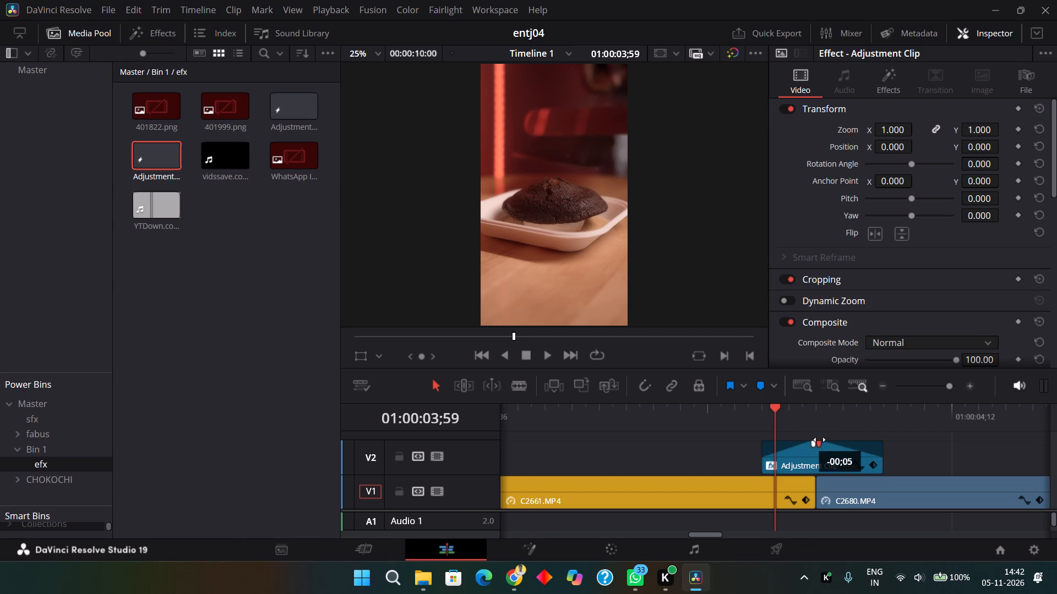
drag(820, 439, 824, 439)
click(652, 410)
key(space)
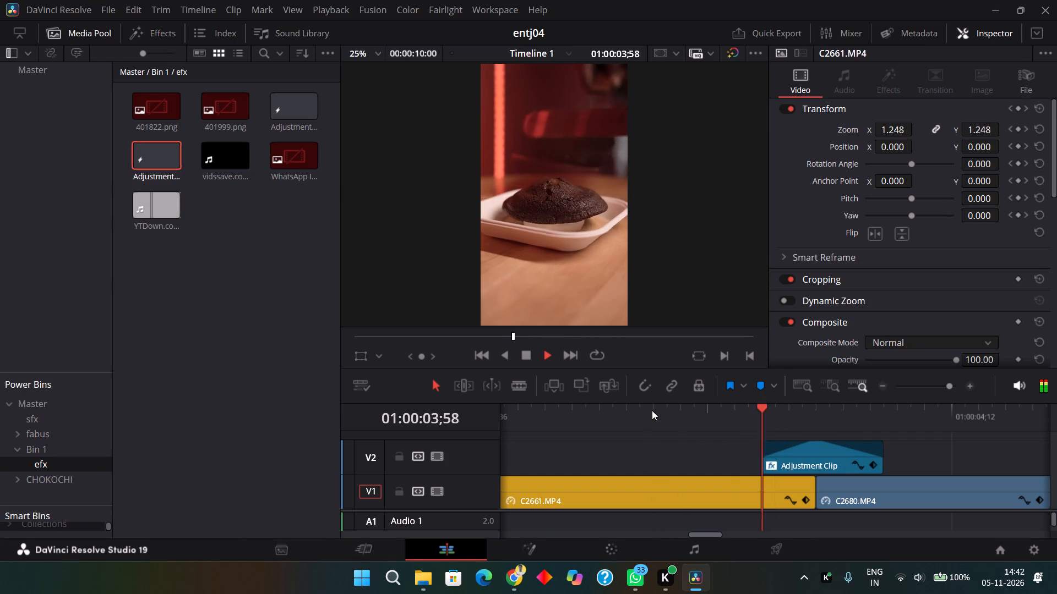
key(space)
click(933, 386)
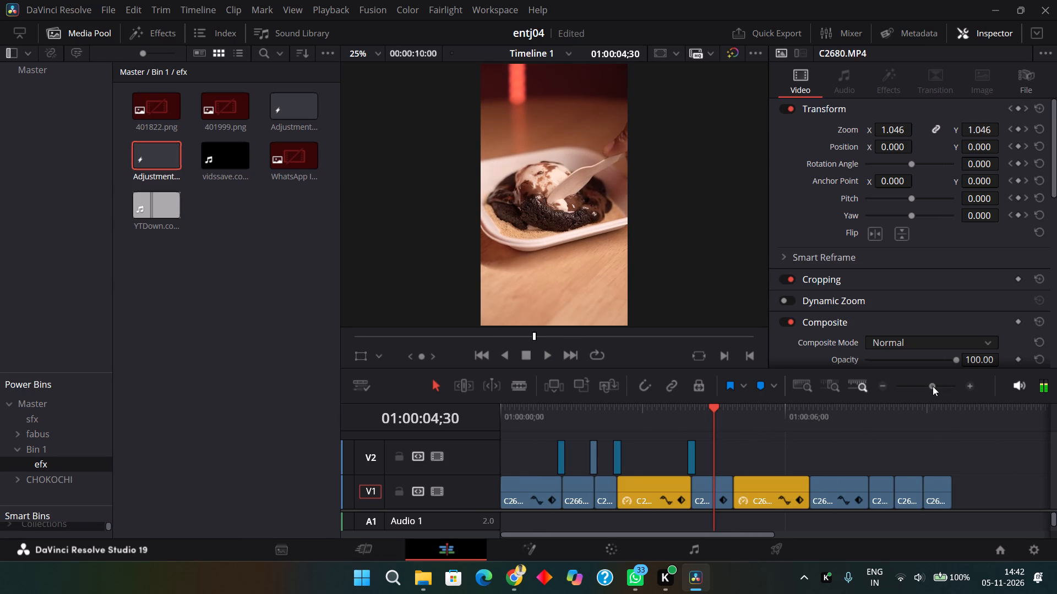
click(667, 416)
key(space)
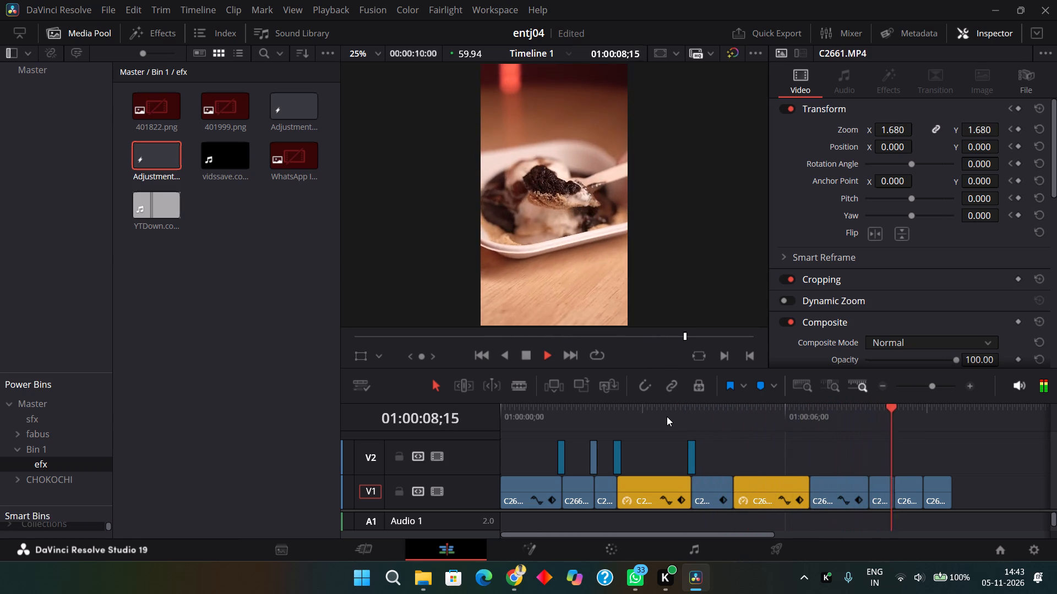
key(space)
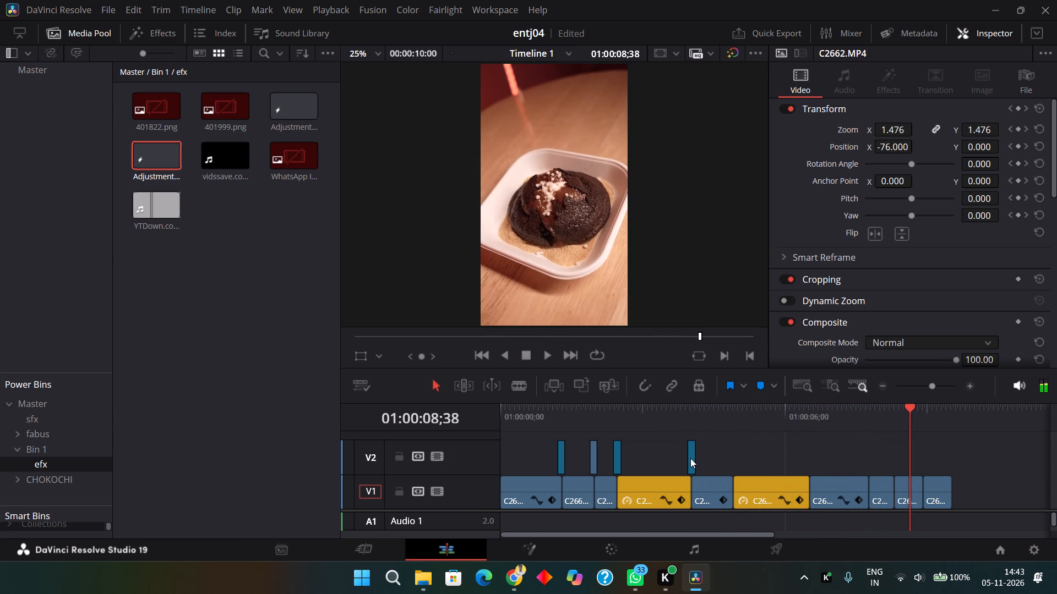
Duplicate the faded adjustment clip on V2 and place the copy over the cut between the two adjoining C2680.MP4 clips.
click(690, 458)
alt+drag(690, 458, 842, 458)
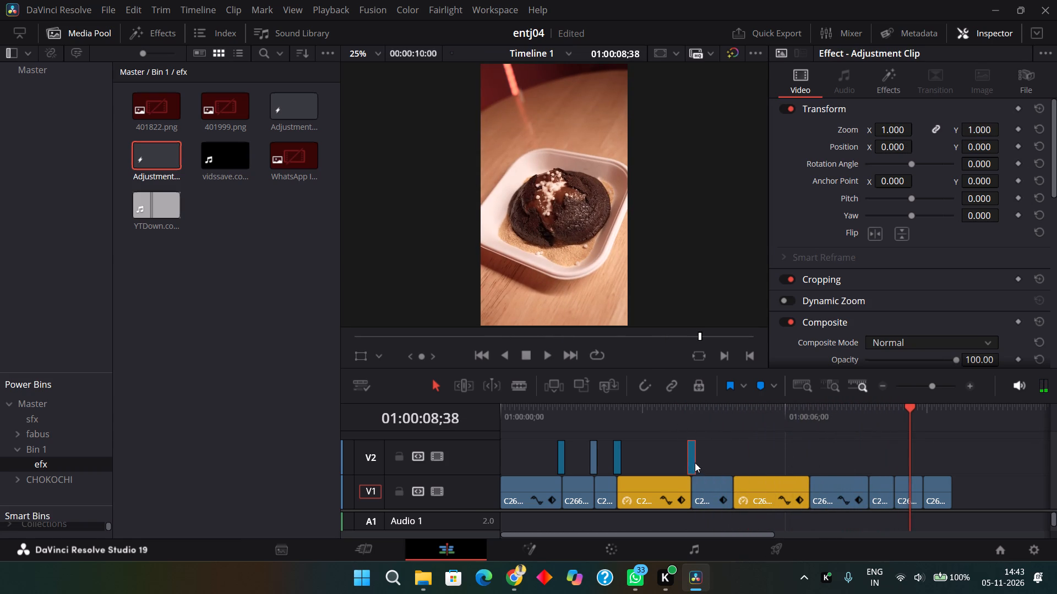
alt+drag(690, 460, 863, 469)
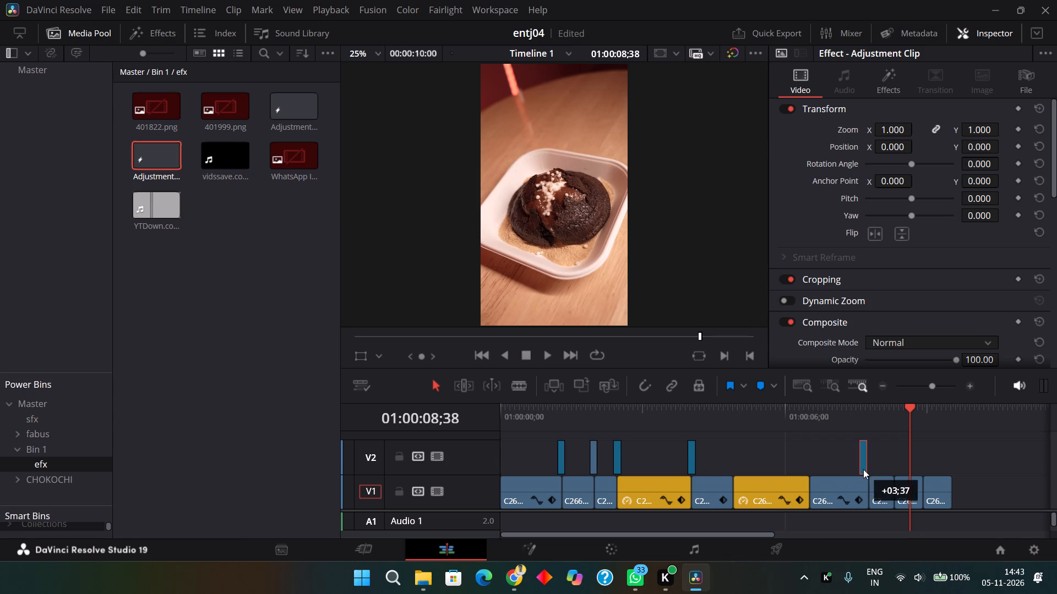
alt+drag(863, 469, 868, 466)
Adjust the new adjustment clip's fade-in and fade-out to peak around the cut between the C2680.MP4 clips, and play back the transition.
click(870, 409)
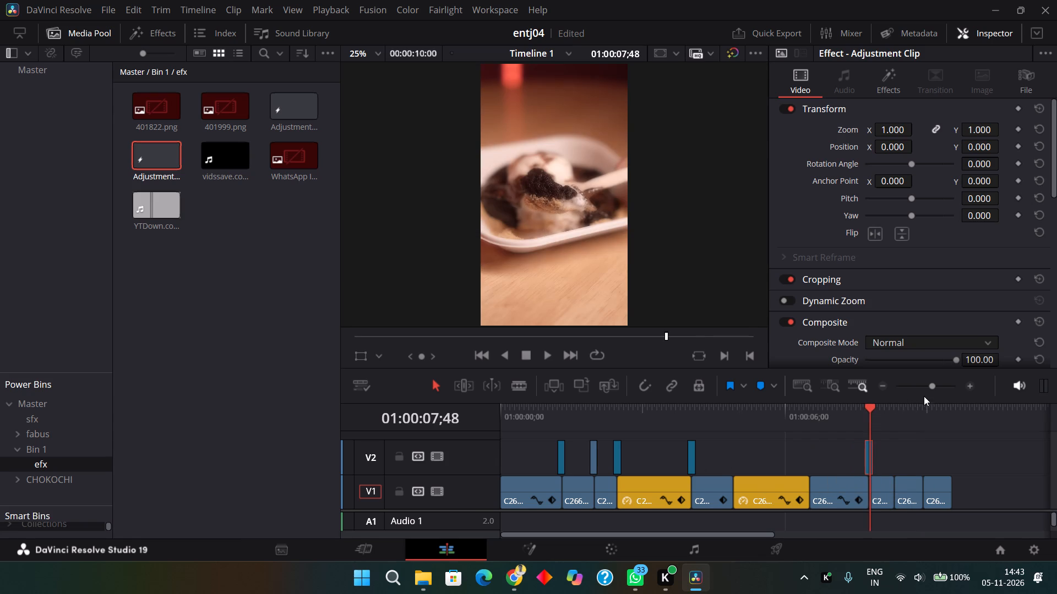
click(942, 387)
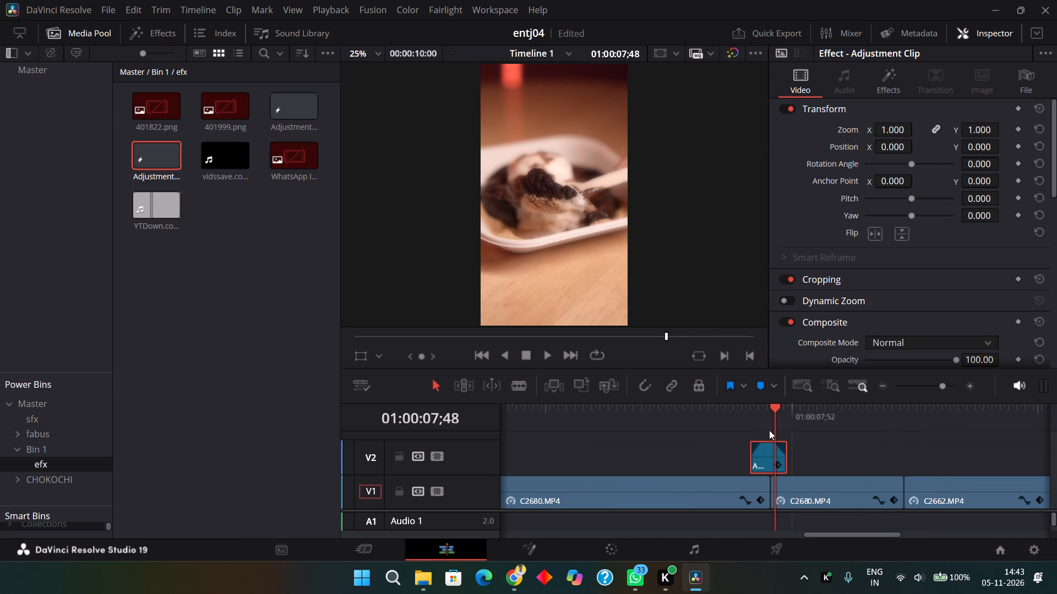
click(769, 430)
click(949, 386)
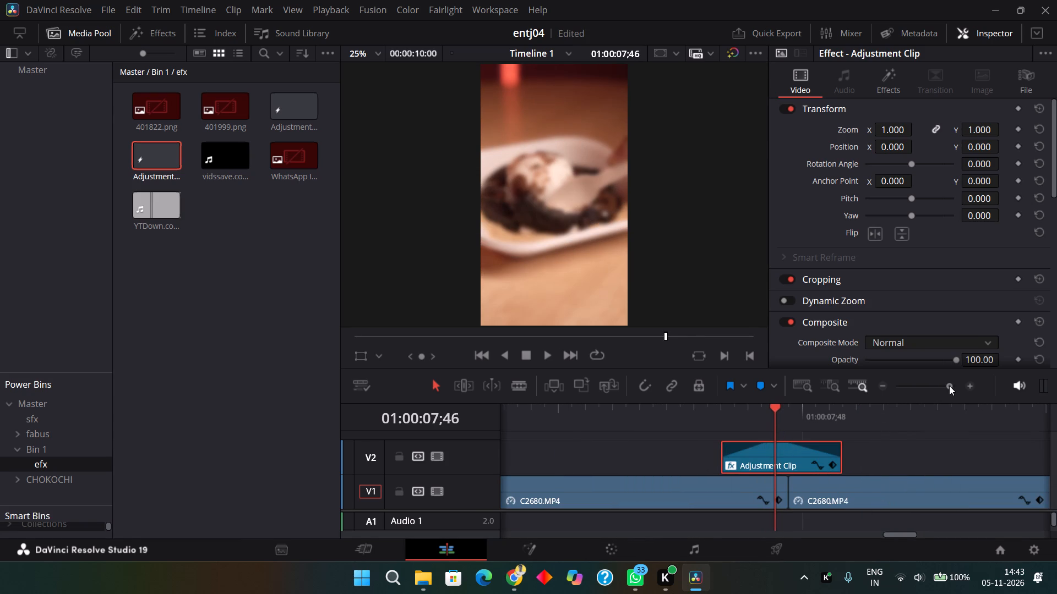
key(Right)
drag(780, 441, 796, 441)
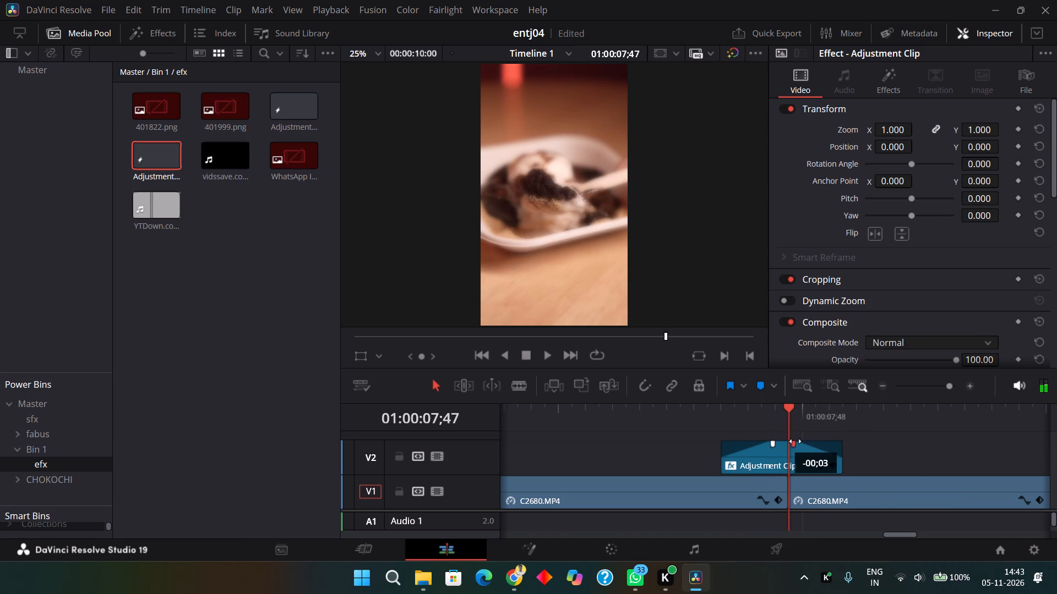
drag(796, 441, 798, 441)
drag(773, 441, 789, 441)
click(704, 415)
key(space)
key(space)
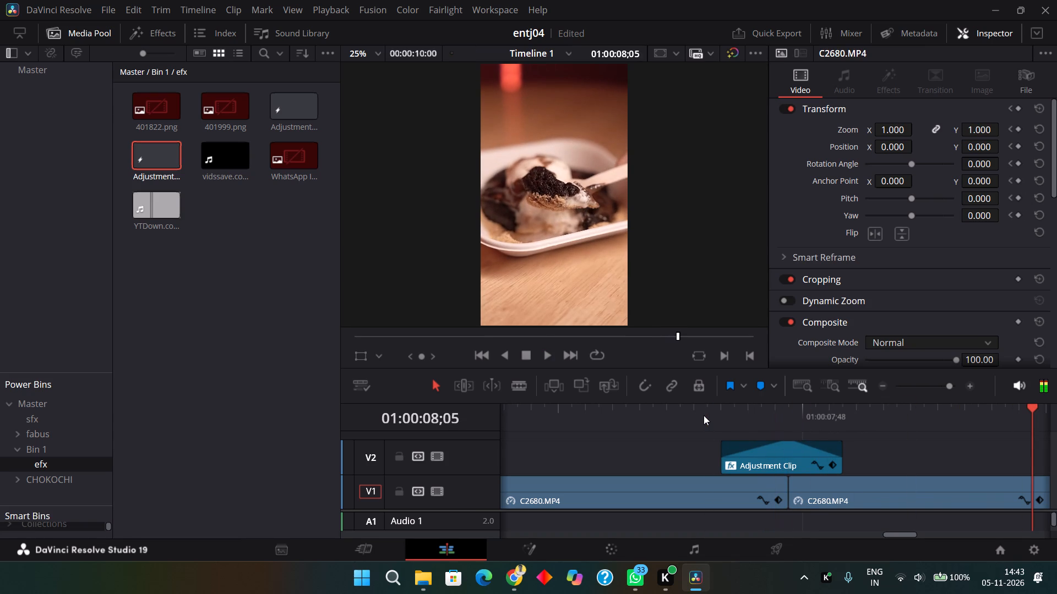
Remove the existing effect from the adjustment clip over the cut between the two C2680.MP4 clips.
click(756, 455)
click(897, 86)
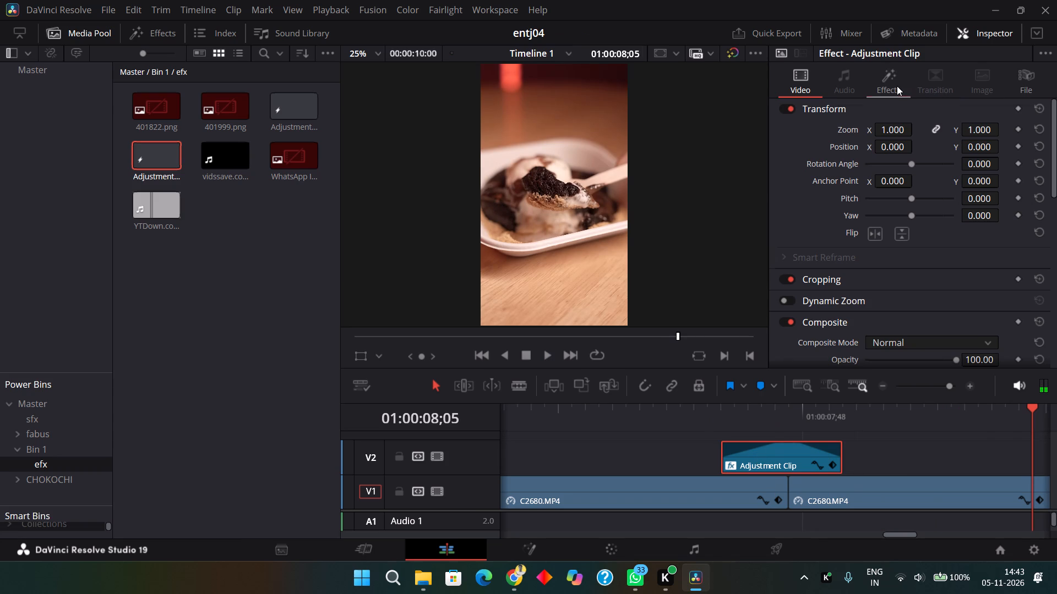
click(1010, 134)
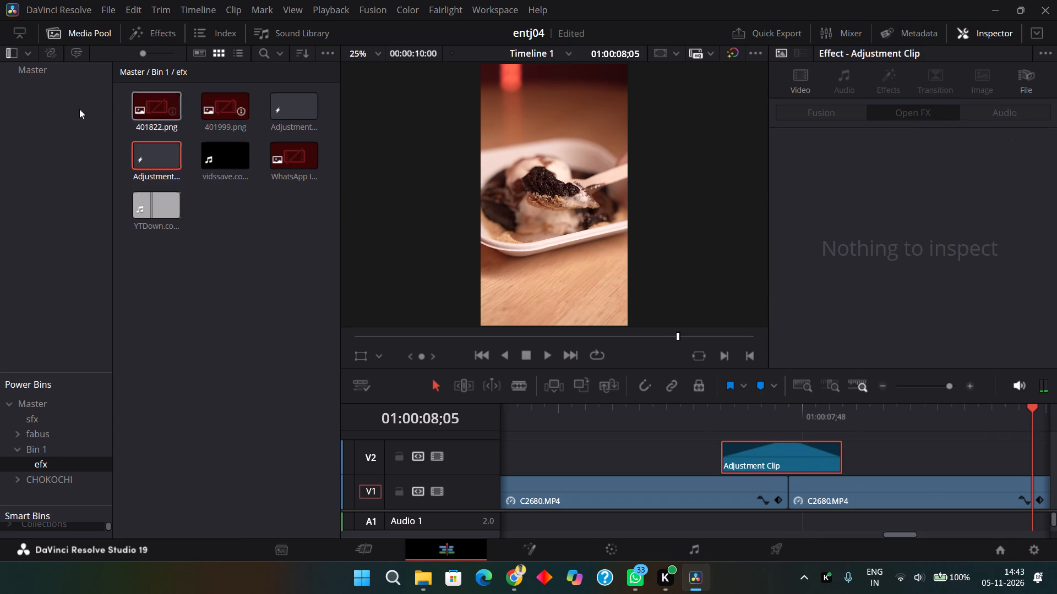
Apply the Directional Blur effect to the adjustment clip between the two C2680.MP4 clips and play back the transition.
click(135, 41)
click(96, 39)
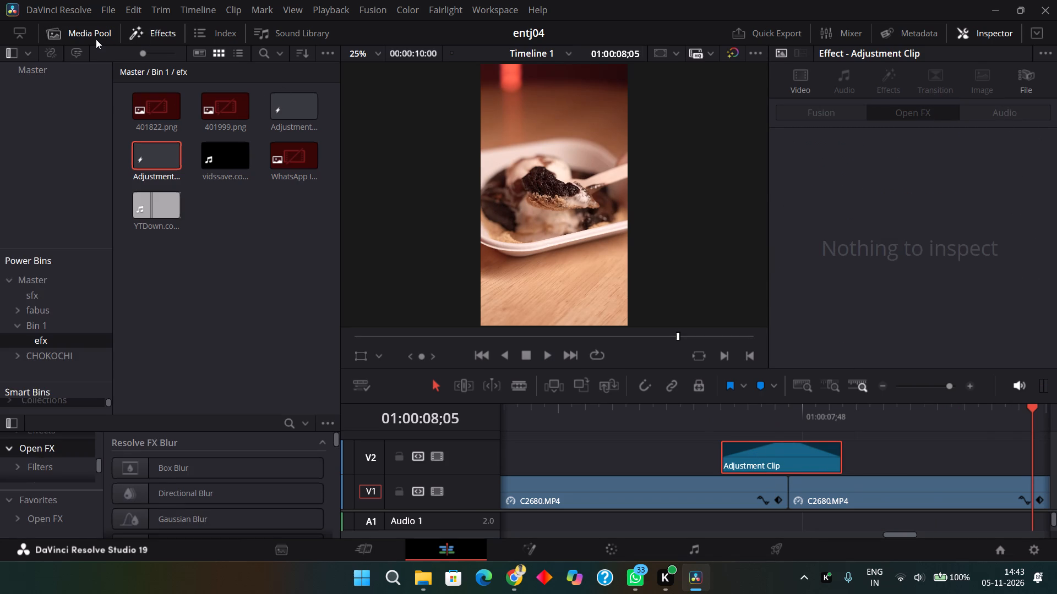
drag(198, 118, 761, 454)
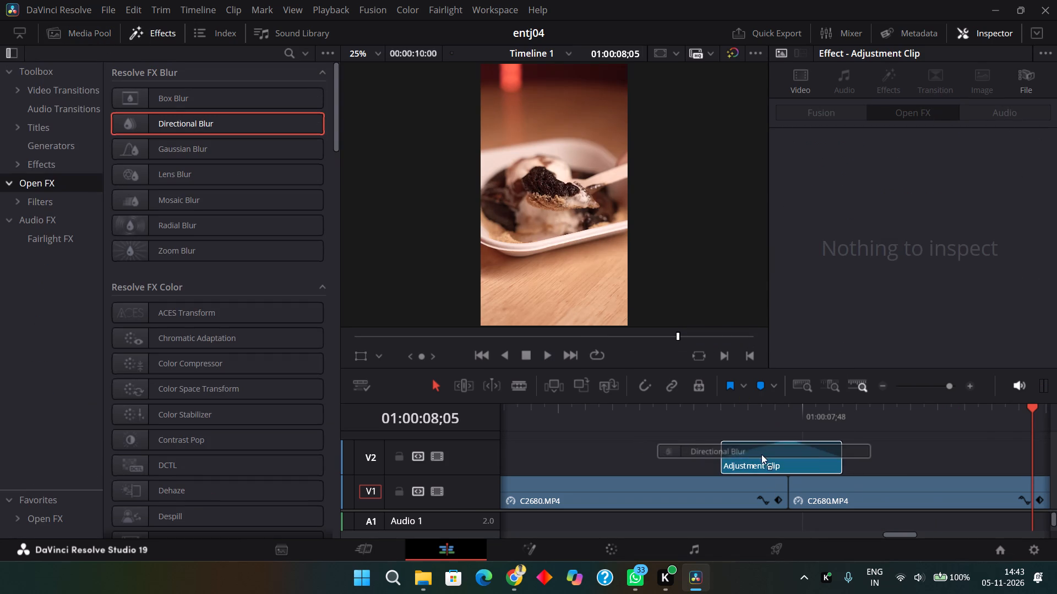
drag(761, 454, 767, 454)
click(705, 419)
key(space)
key(space)
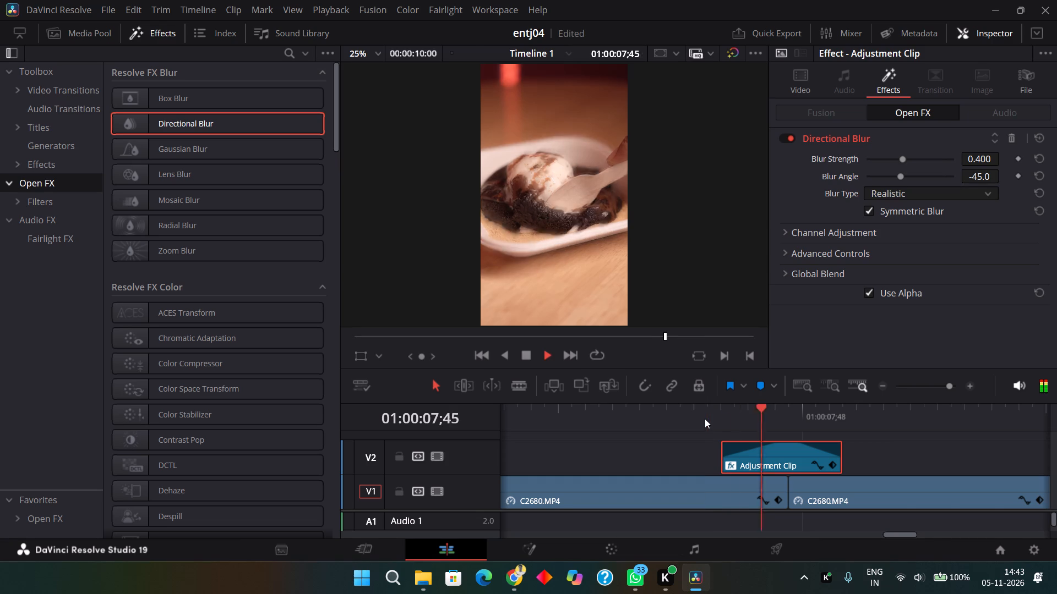
key(space)
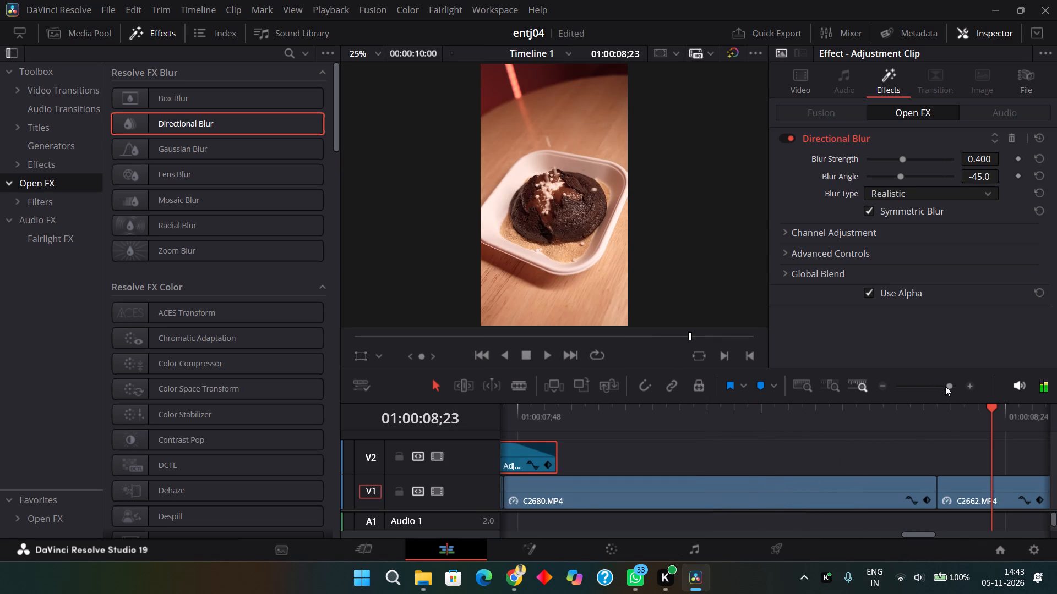
click(945, 386)
scroll(589, 450, right, 1)
click(658, 435)
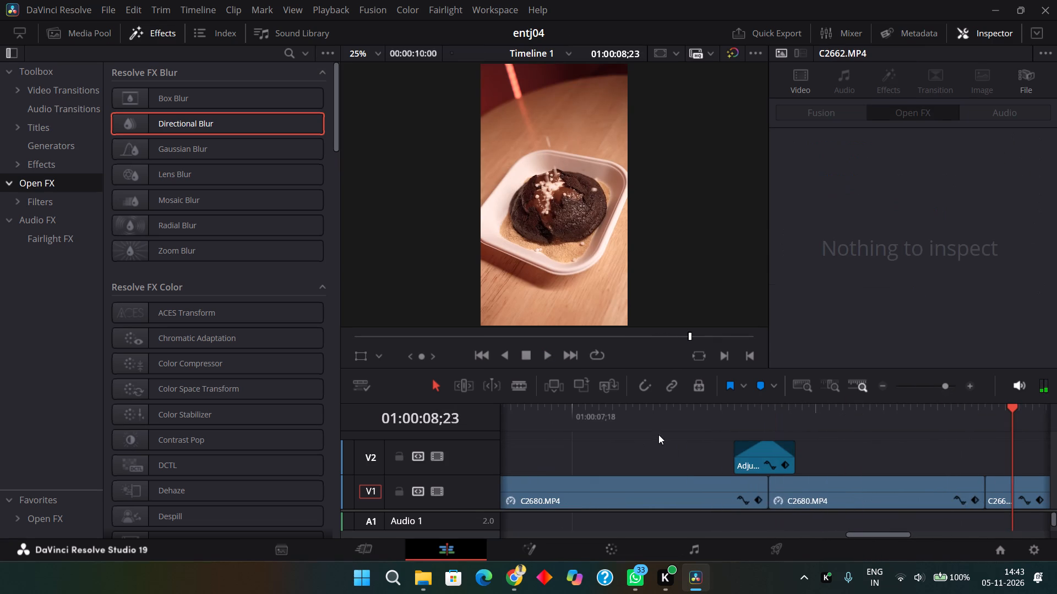
click(663, 417)
key(space)
key(space)
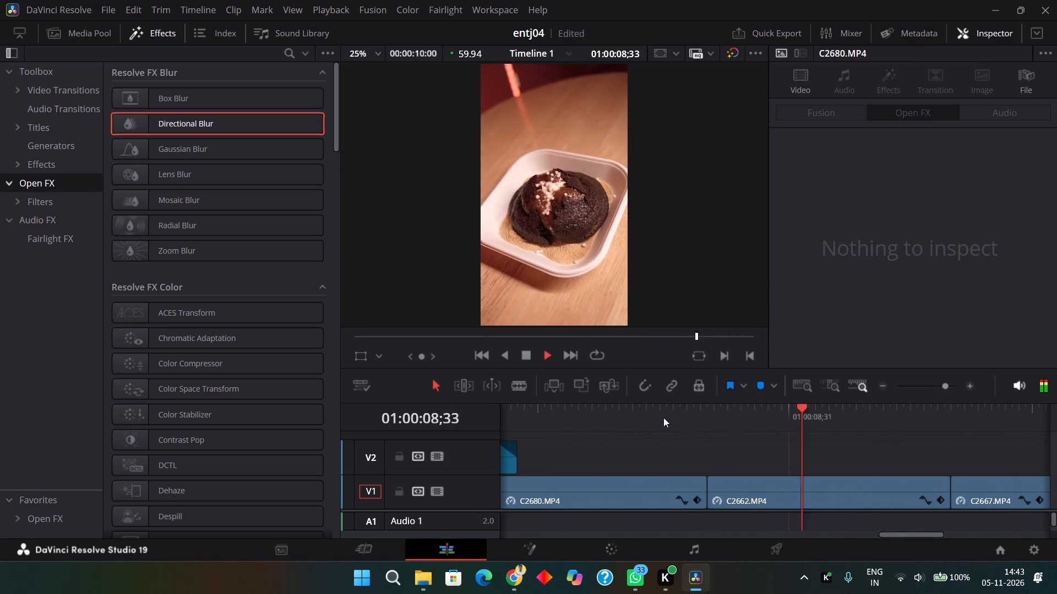
key(space)
Duplicate the Directional Blur adjustment clip on V2 and place the copy over the cut between C2680.MP4 and C2662.MP4.
click(510, 458)
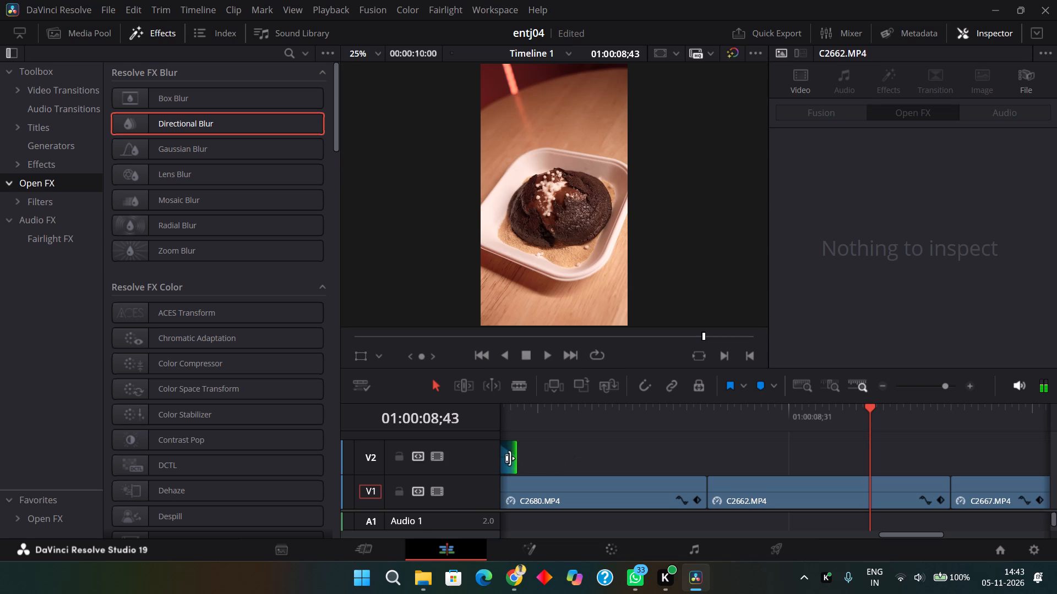
click(503, 464)
alt+drag(503, 464, 544, 464)
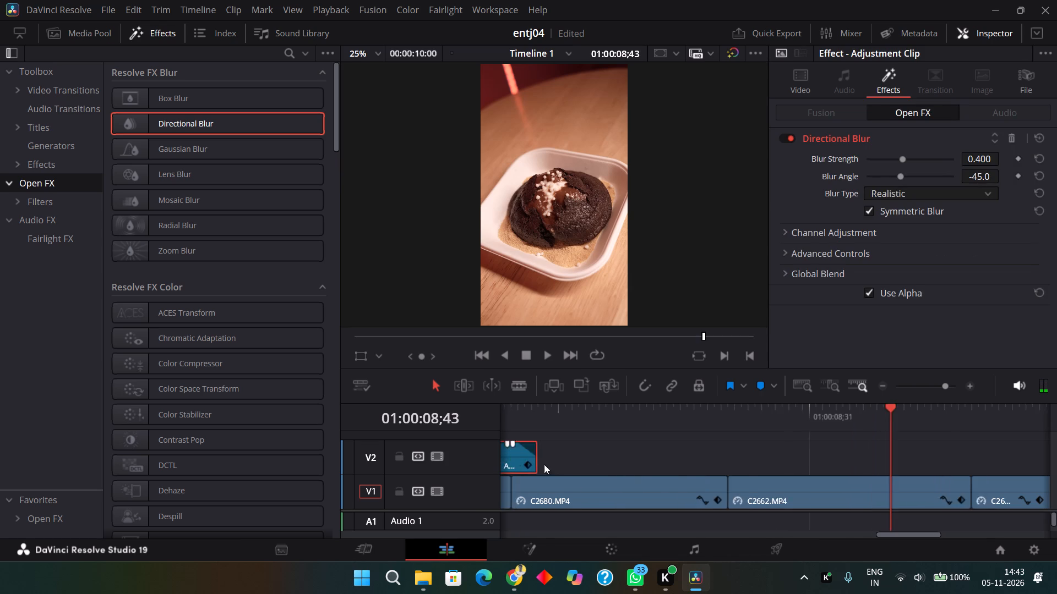
alt+drag(544, 464, 768, 463)
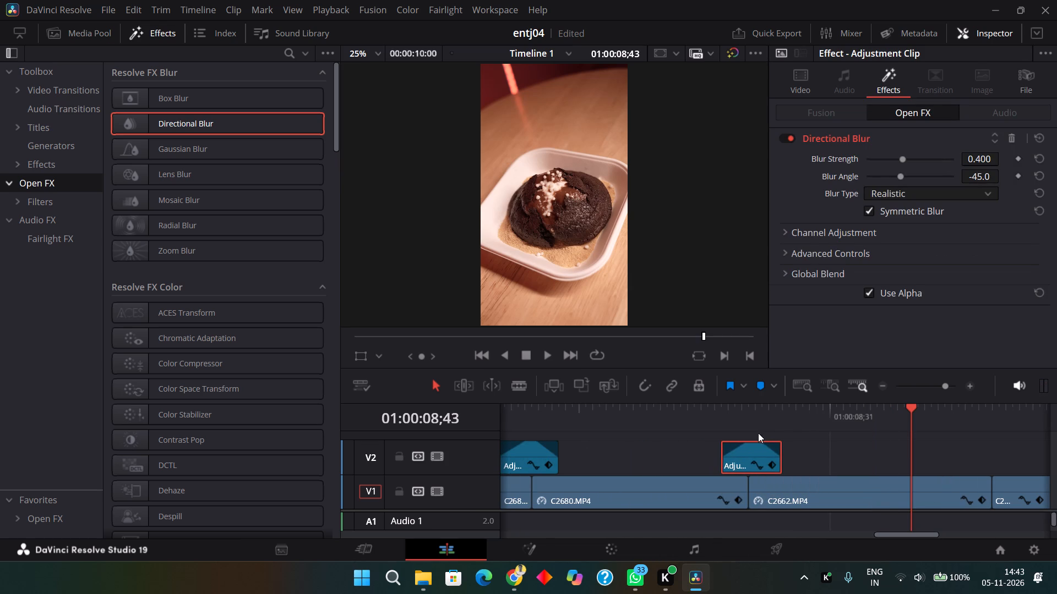
Adjust the copy's fade-in and fade-out so they meet at the cut between C2680.MP4 and C2662.MP4, and play back the transition.
drag(758, 443, 751, 442)
click(751, 442)
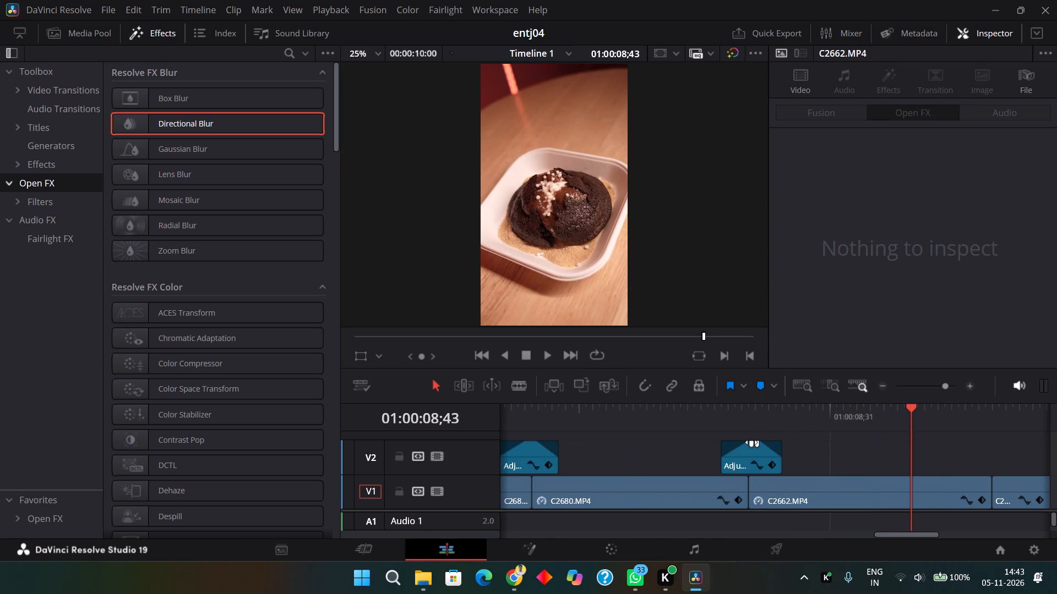
click(750, 419)
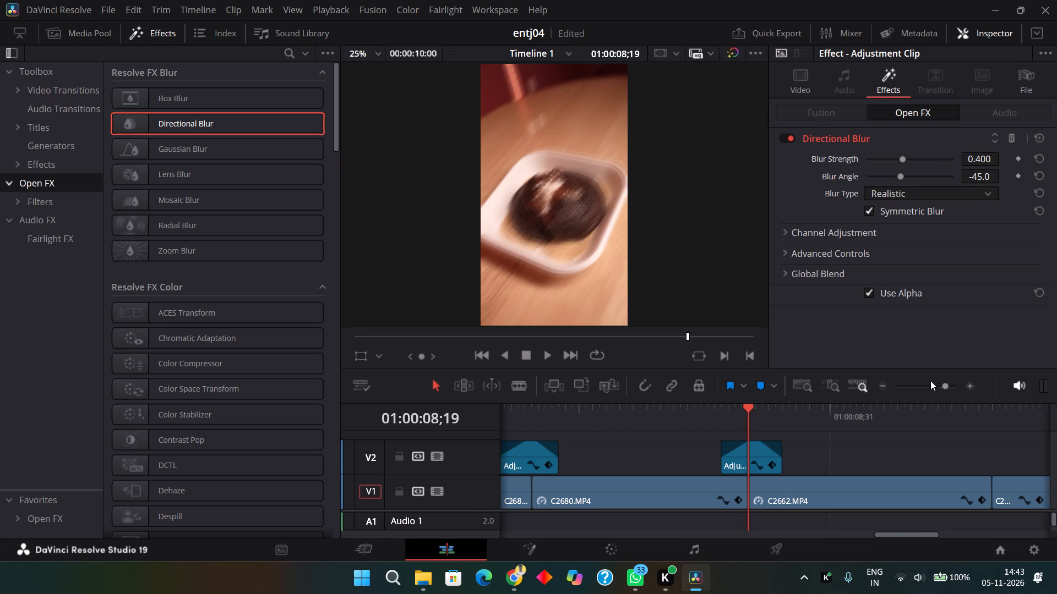
click(956, 386)
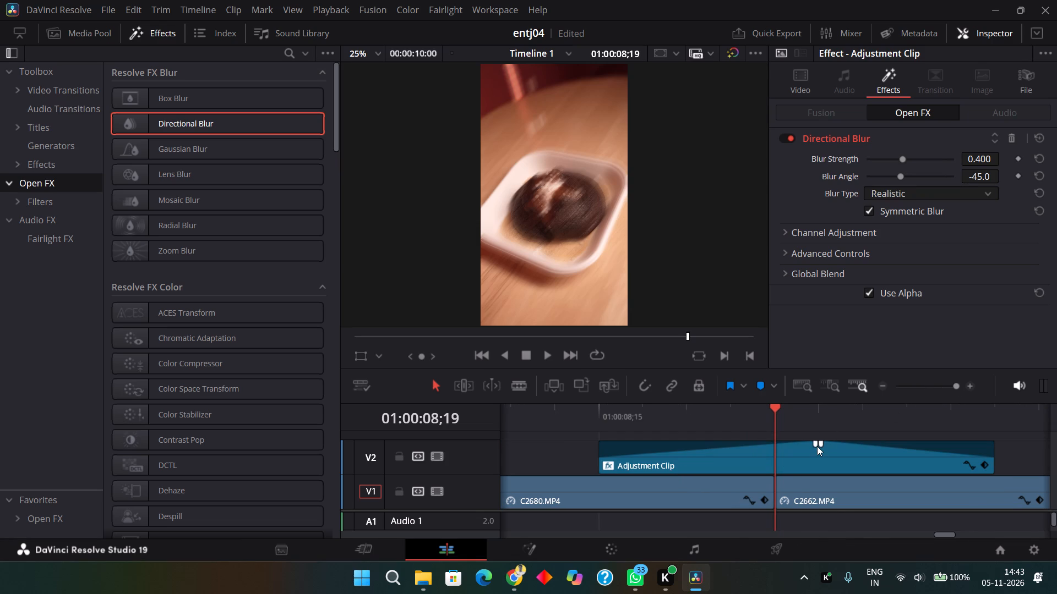
drag(816, 443, 773, 443)
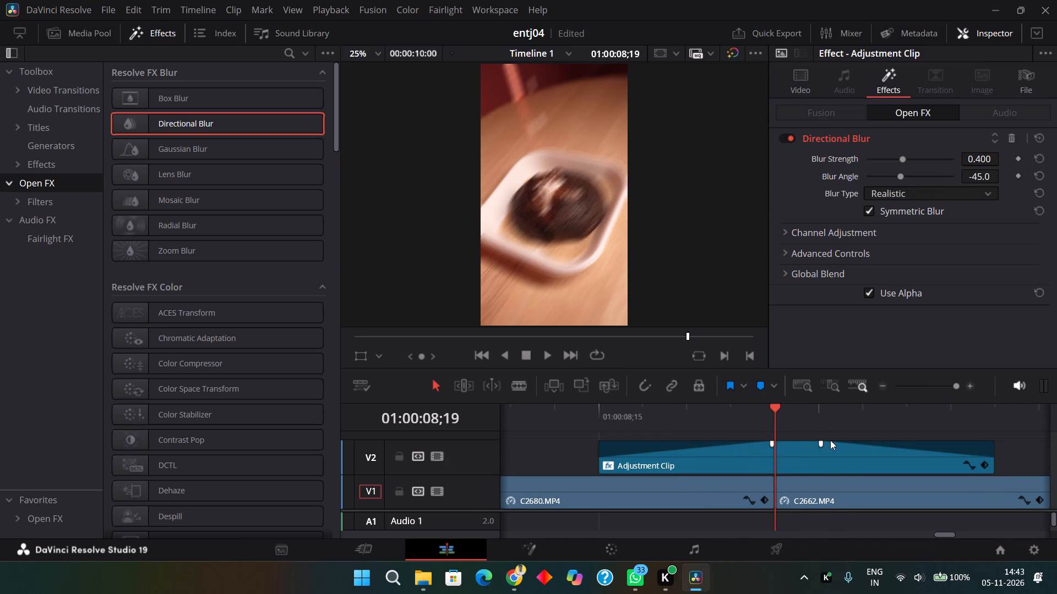
drag(822, 443, 717, 436)
click(581, 432)
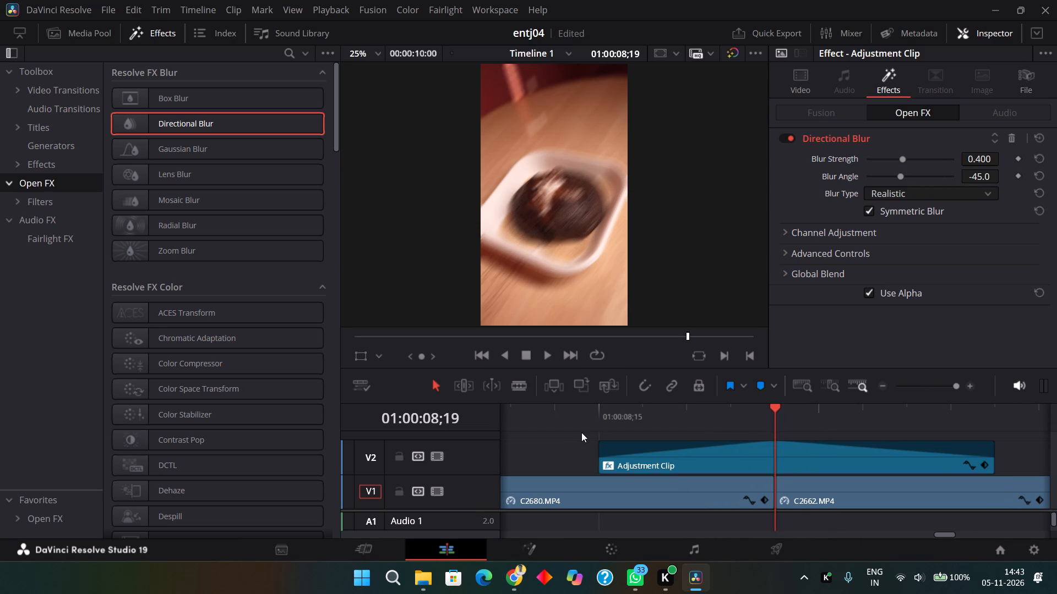
click(571, 425)
key(space)
key(space)
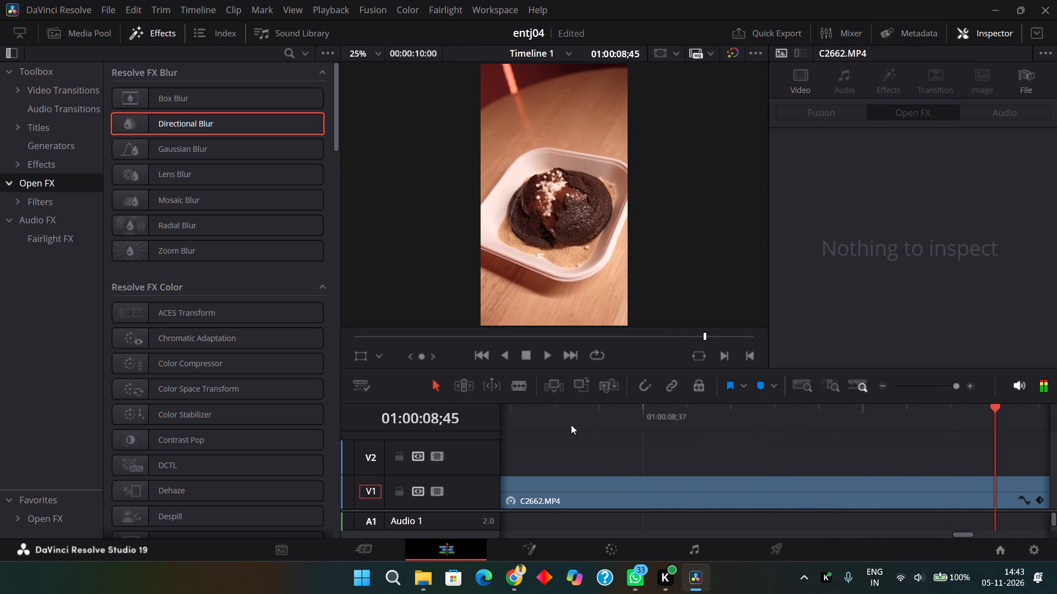
click(931, 382)
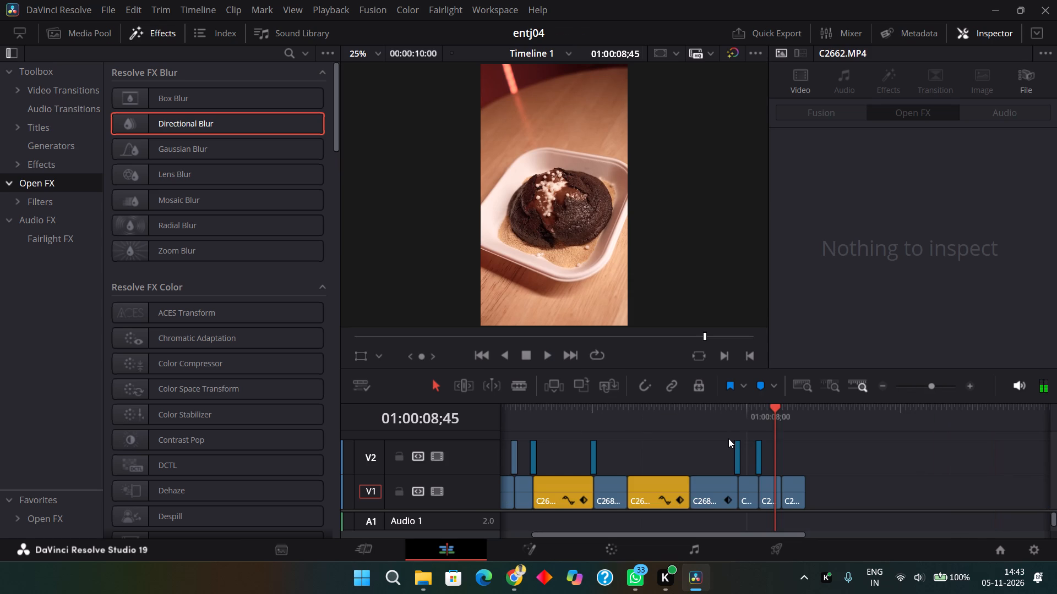
Play back the end of the timeline twice, from late in the last long C2680.MP4 clip, to check the final blur transitions.
click(723, 437)
click(724, 421)
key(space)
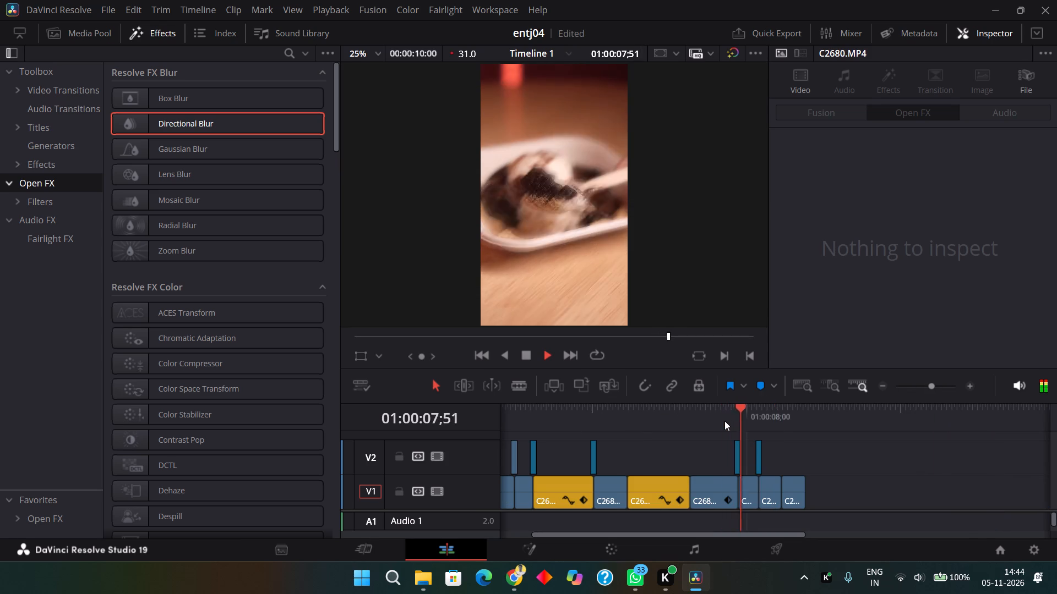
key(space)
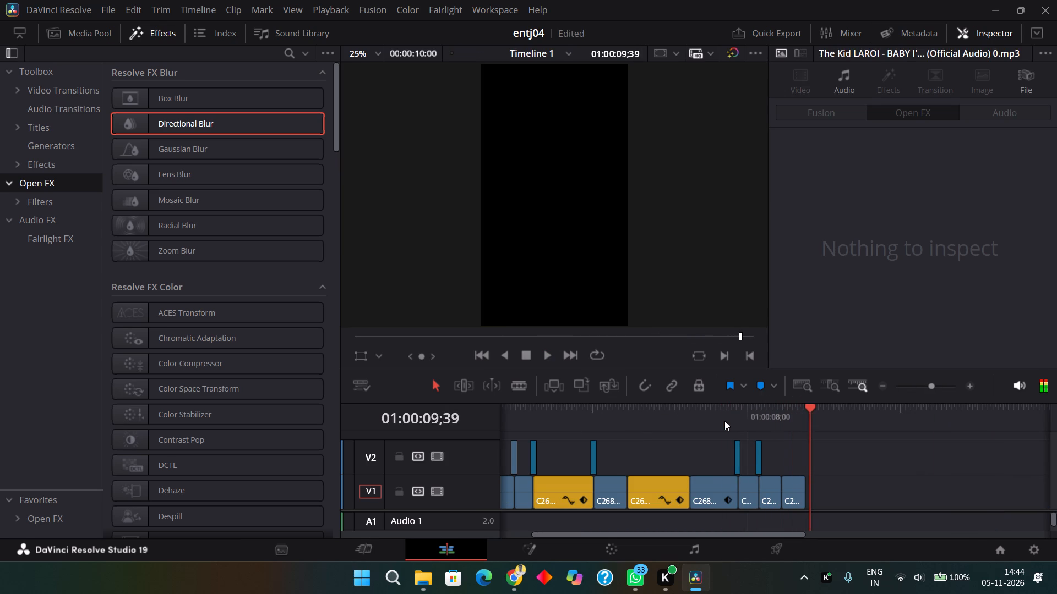
click(724, 421)
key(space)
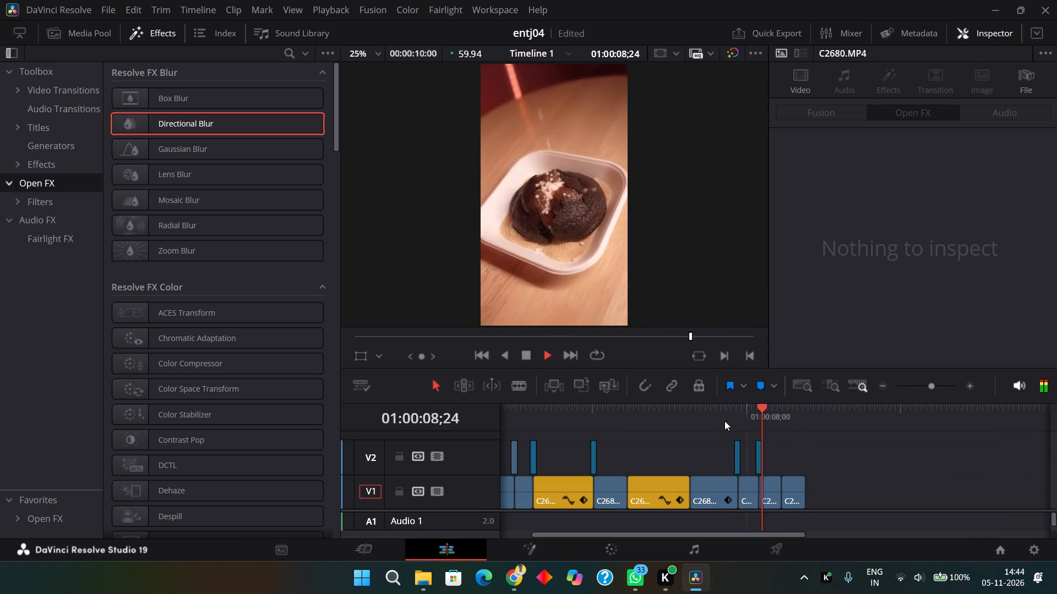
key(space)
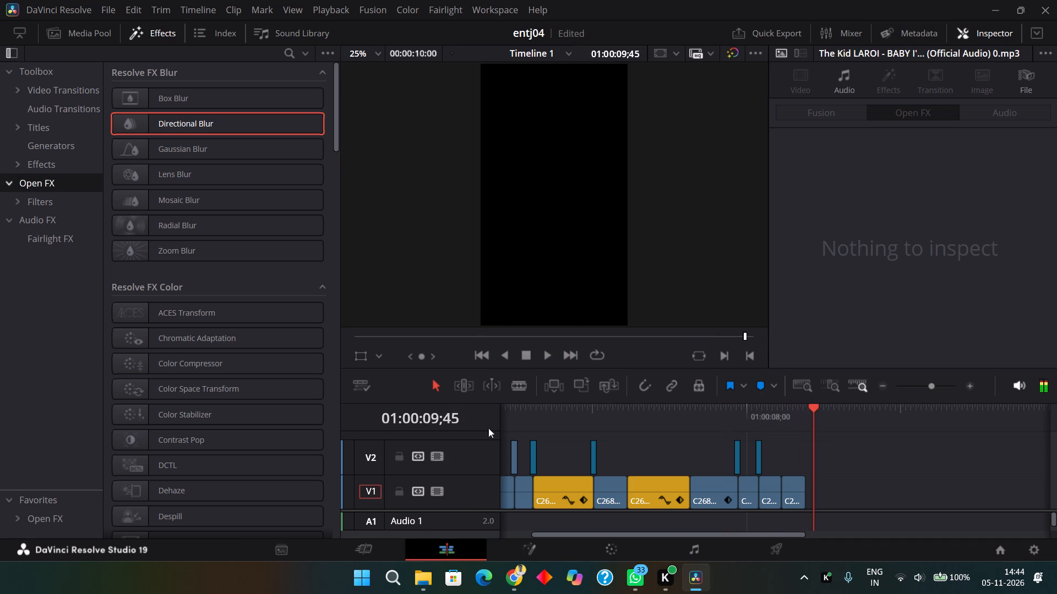
Review the whole edit by playing from the timeline's start, scrubbing through the early clips and playing the remaining clips to the end.
drag(528, 417, 409, 408)
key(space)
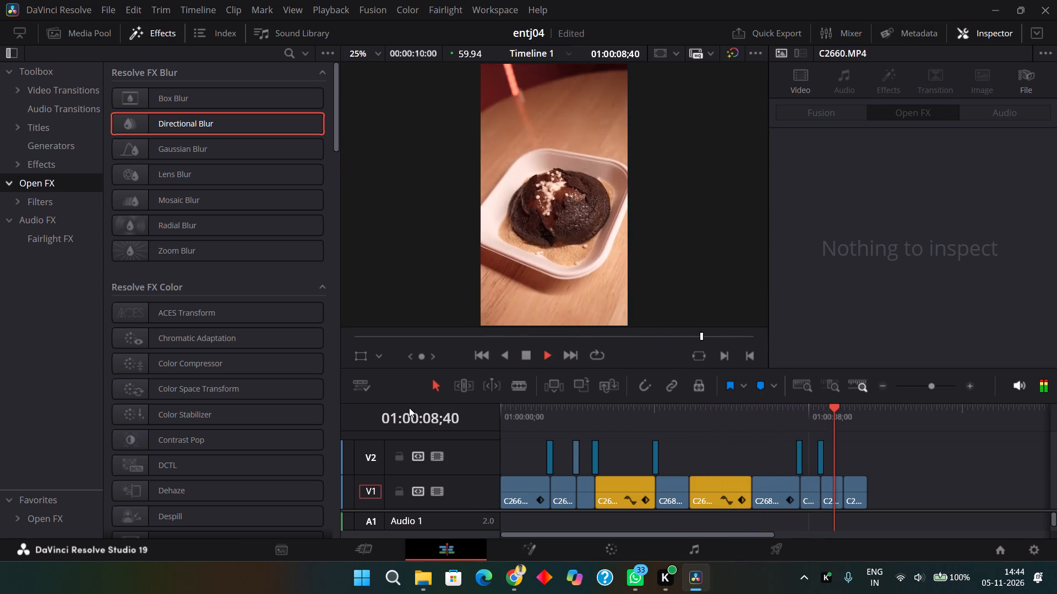
drag(515, 430, 514, 429)
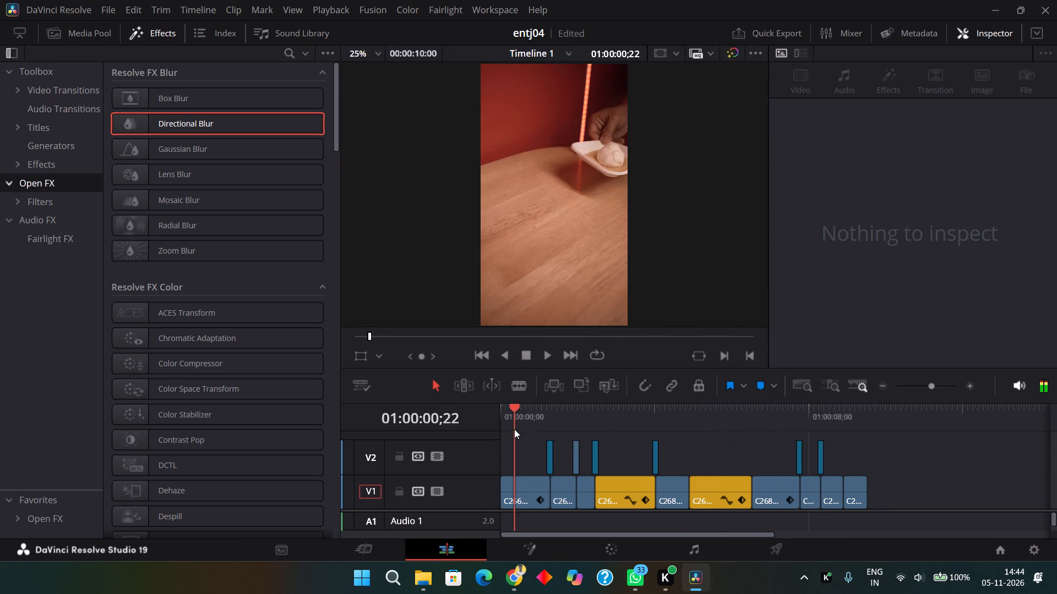
drag(514, 429, 611, 450)
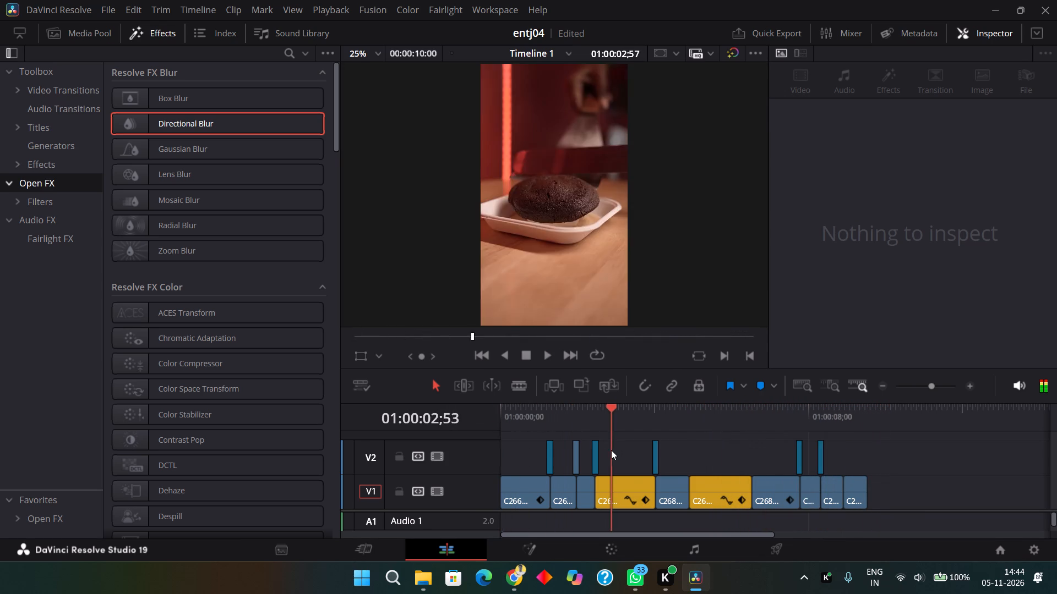
drag(611, 450, 743, 465)
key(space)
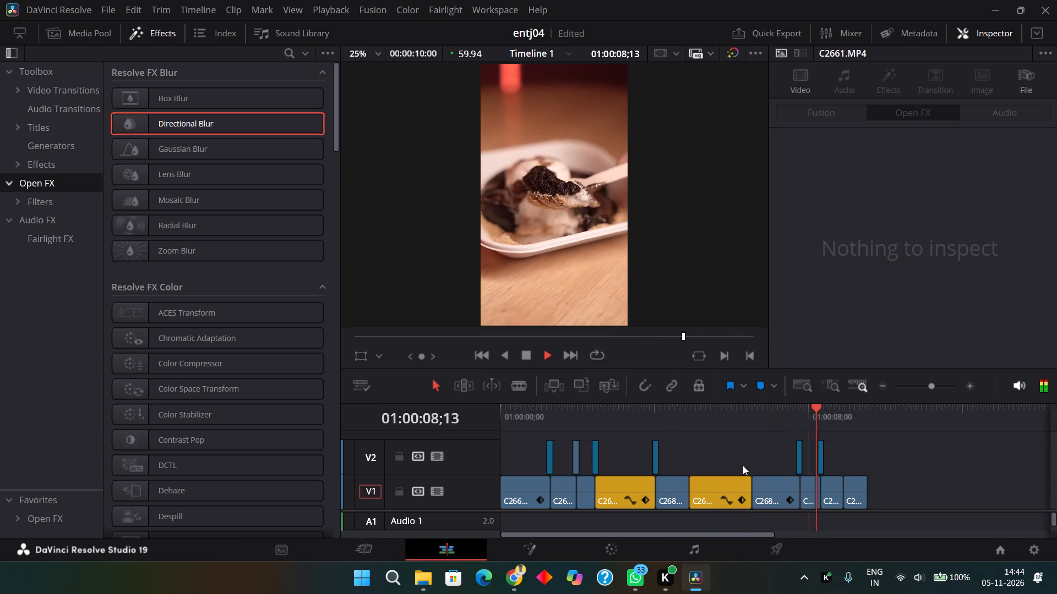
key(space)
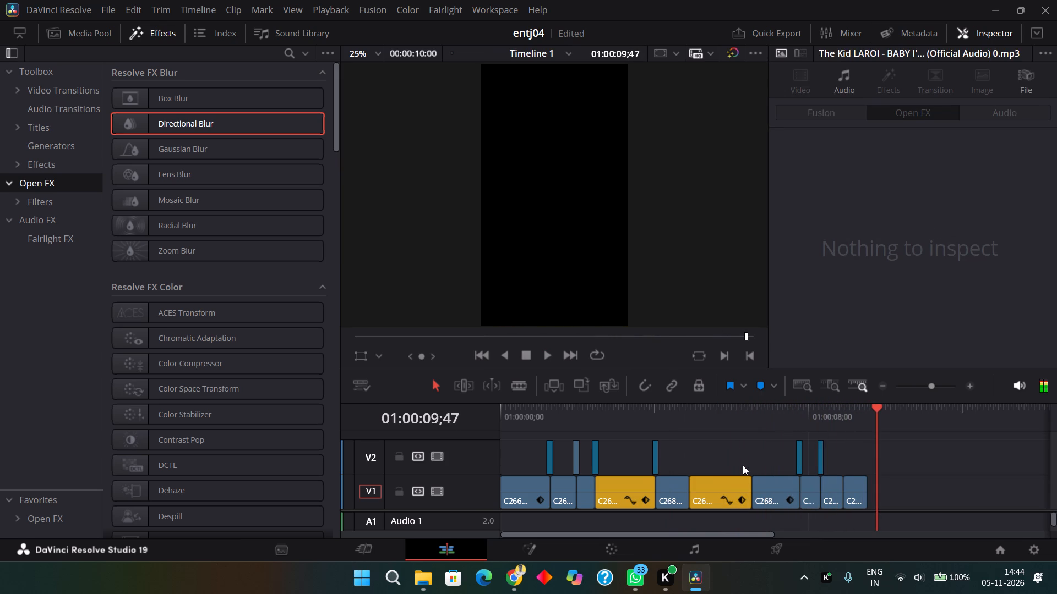
Close the DaVinci Resolve window.
click(1056, 0)
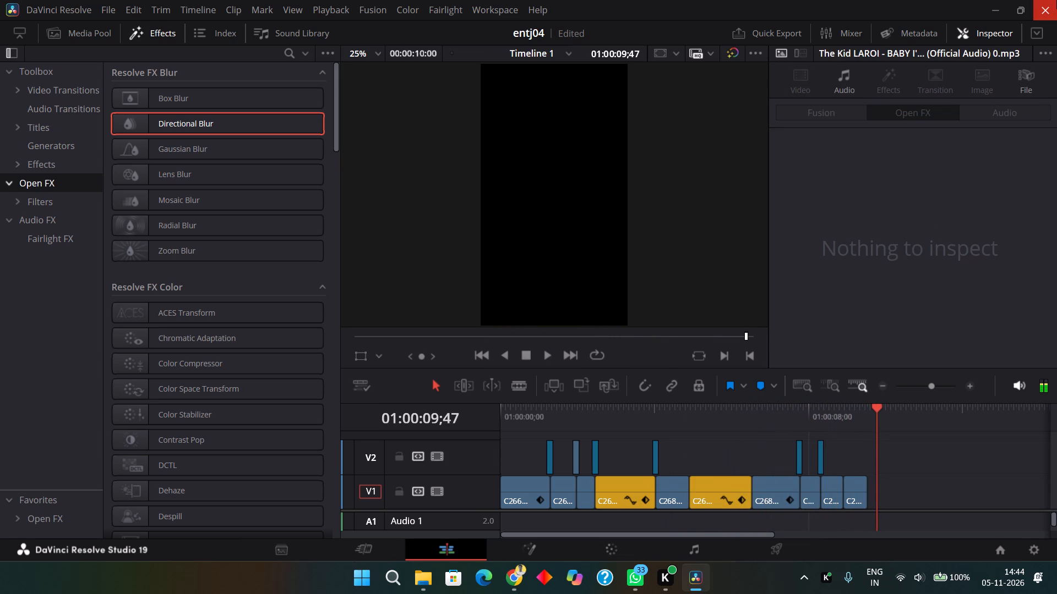